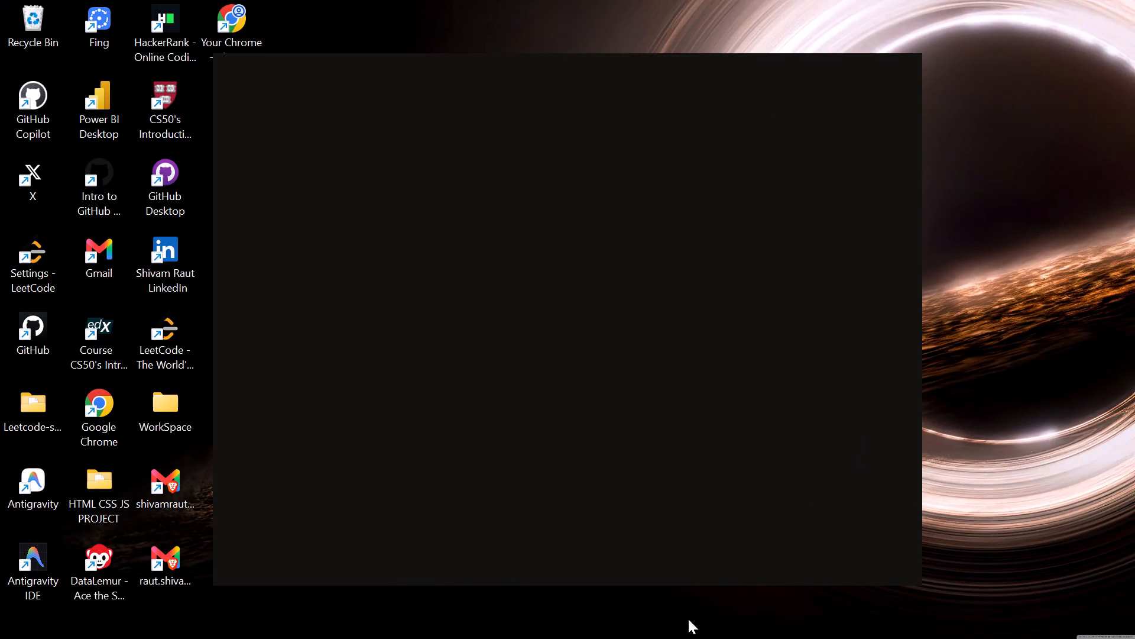
Open YouTube in the Brave browser.
{"action": "left_click", "coordinate": [710, 632]}
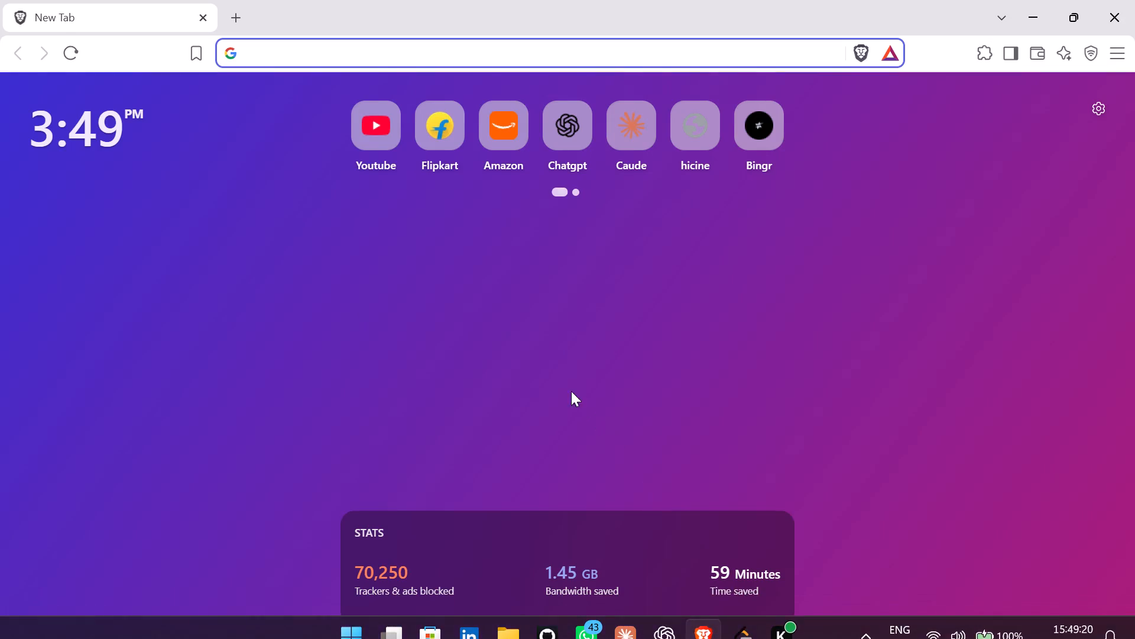
{"action": "left_click", "coordinate": [361, 127]}
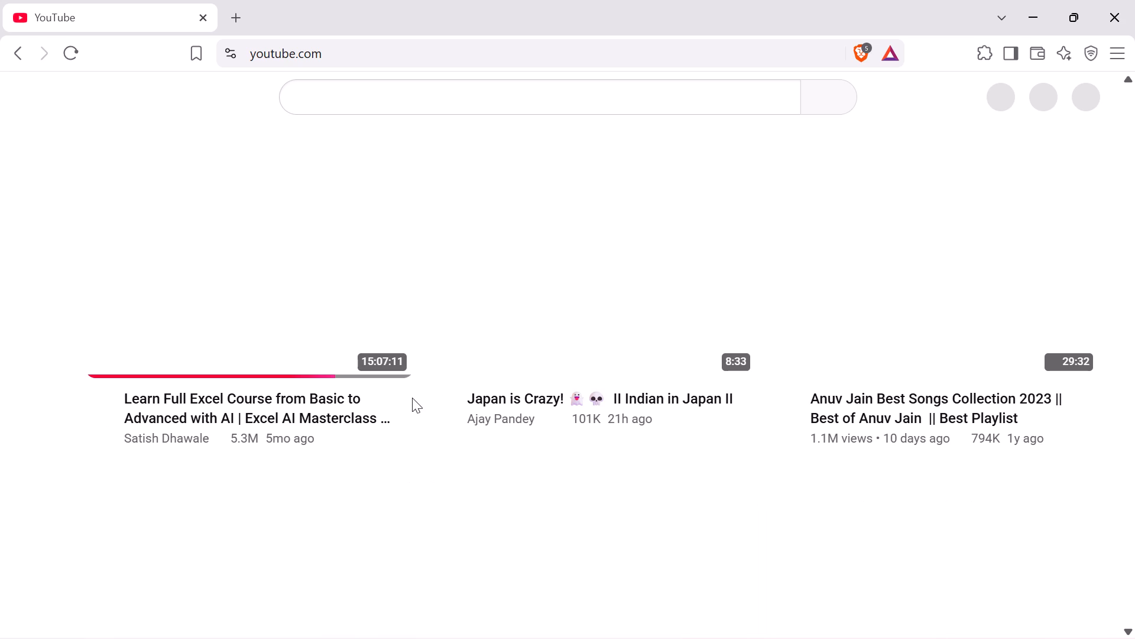
Search YouTube for "interactive excel project blinkit".
{"action": "left_click", "coordinate": [459, 95]}
{"action": "key", "text": "o"}
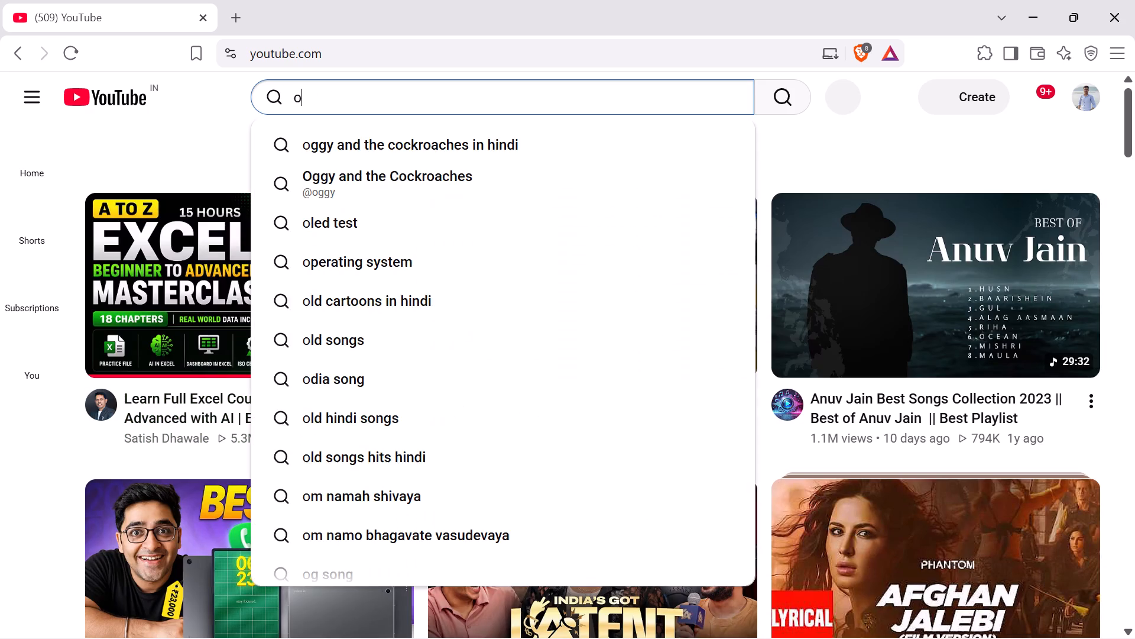
{"action": "key", "text": "BackSpace"}
{"action": "key", "text": "BackSpace"}
{"action": "key", "text": "BackSpace"}
{"action": "key", "text": "BackSpace"}
{"action": "key", "text": "BackSpace"}
{"action": "key", "text": "BackSpace"}
{"action": "type", "text": "interactice"}
{"action": "key", "text": "BackSpace"}
{"action": "key", "text": "BackSpace"}
{"action": "type", "text": "ve"}
{"action": "key", "text": "space"}
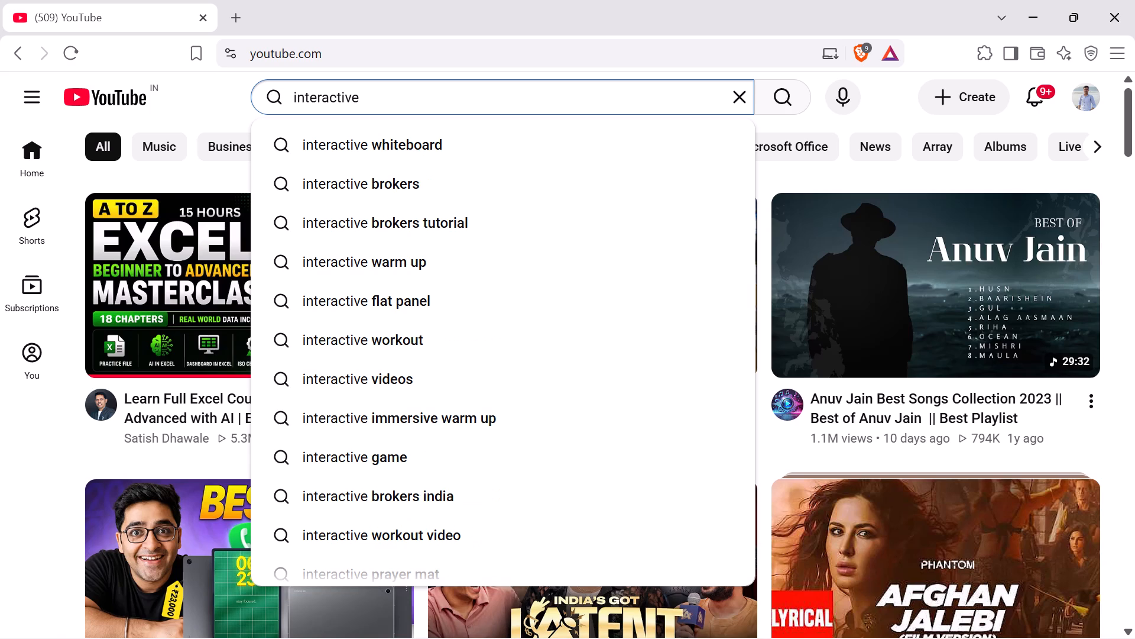
{"action": "type", "text": "excel project"}
{"action": "key", "text": "space"}
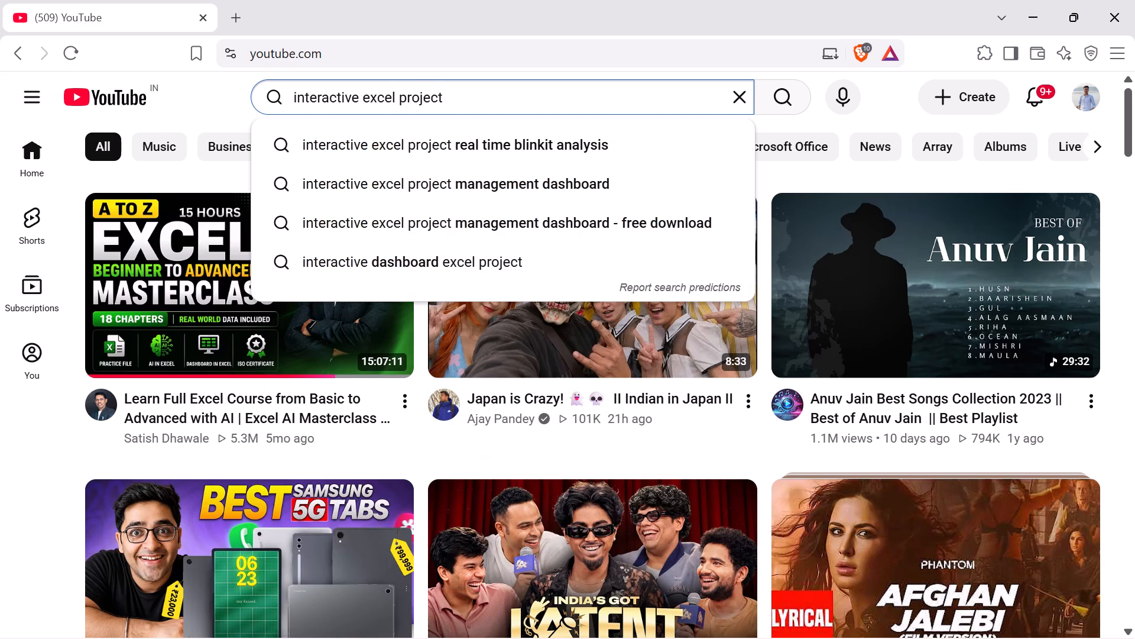
{"action": "type", "text": "blinkit"}
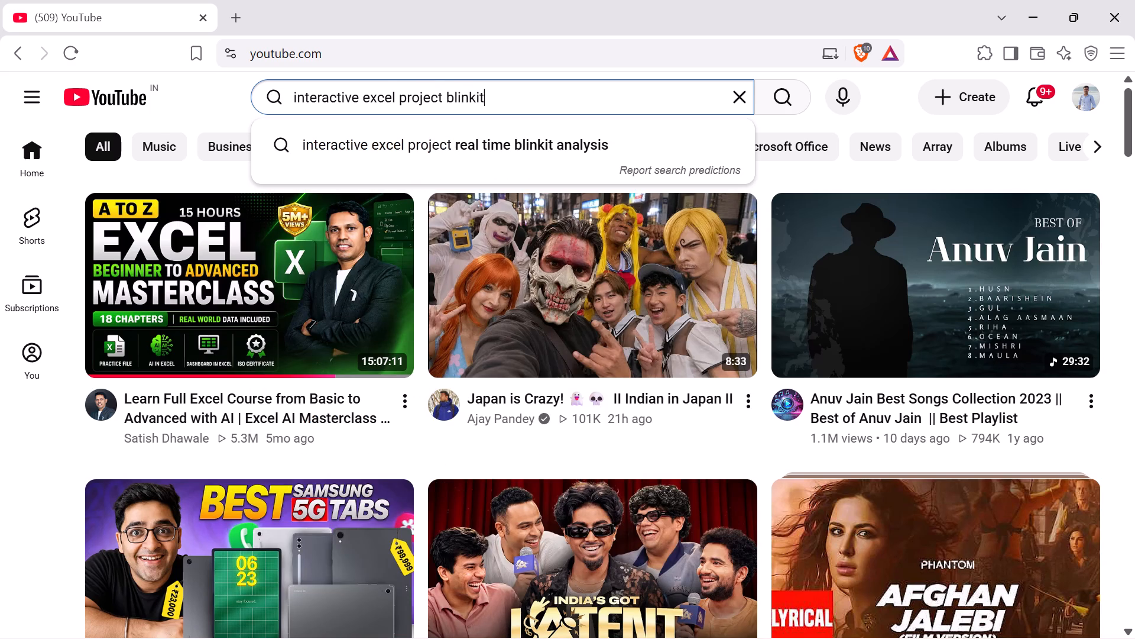
{"action": "key", "text": "Return"}
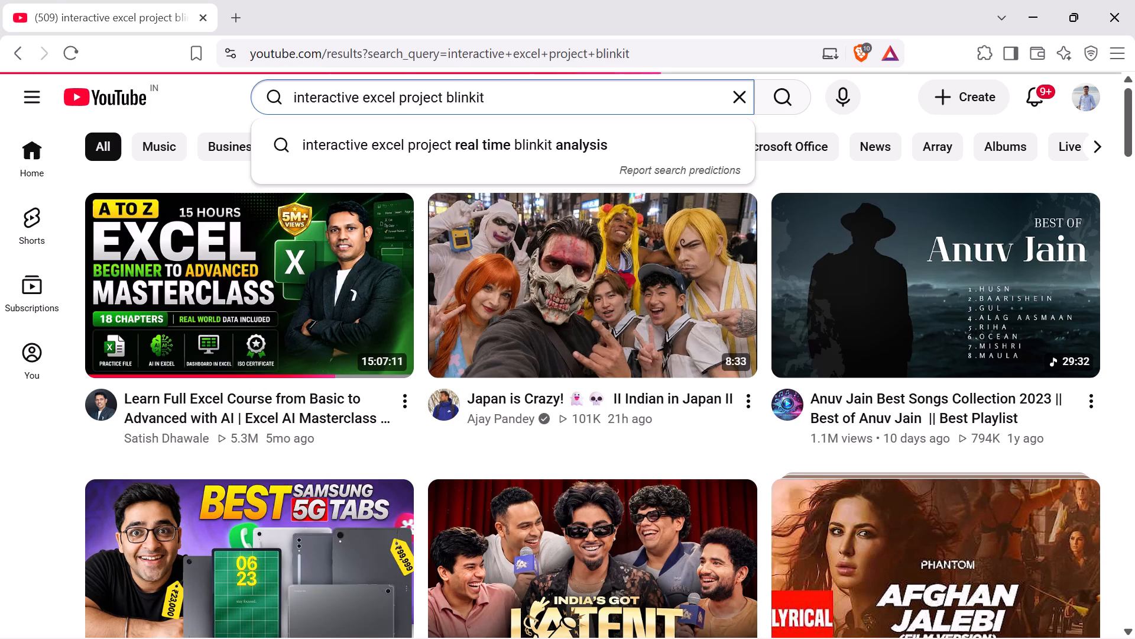
Open the Data Tutorials video "Interactive Excel Project | Real time Blinkit Analysis", briefly view it full screen, and pause it.
{"action": "left_click", "coordinate": [365, 256]}
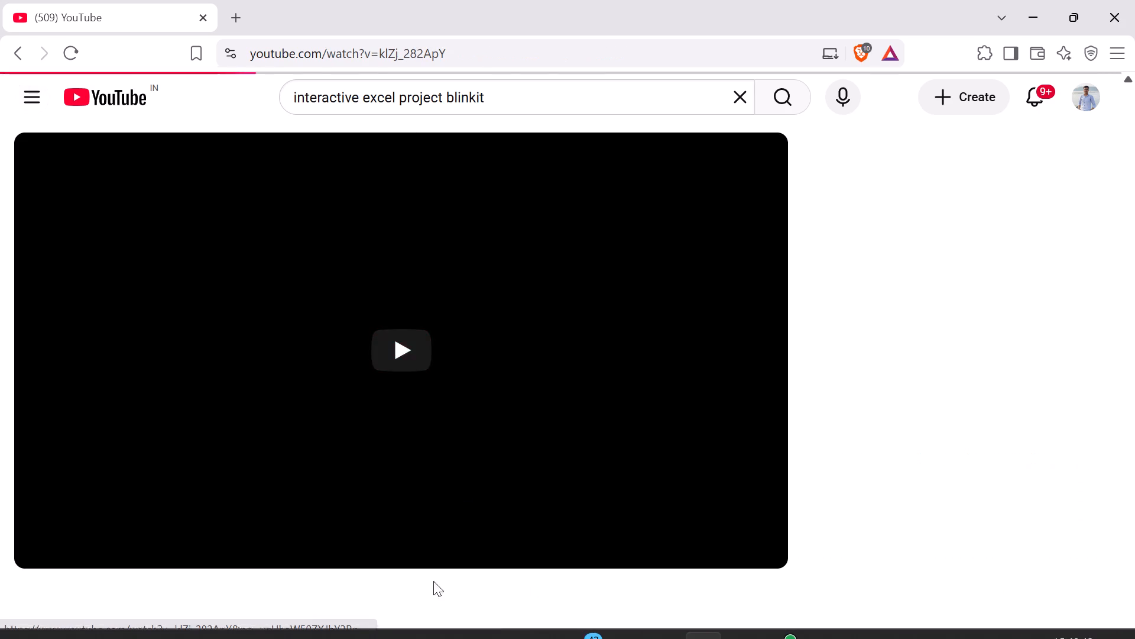
{"action": "left_click", "coordinate": [297, 321]}
{"action": "scroll", "coordinate": [306, 332], "scroll_direction": "down", "scroll_amount": 2}
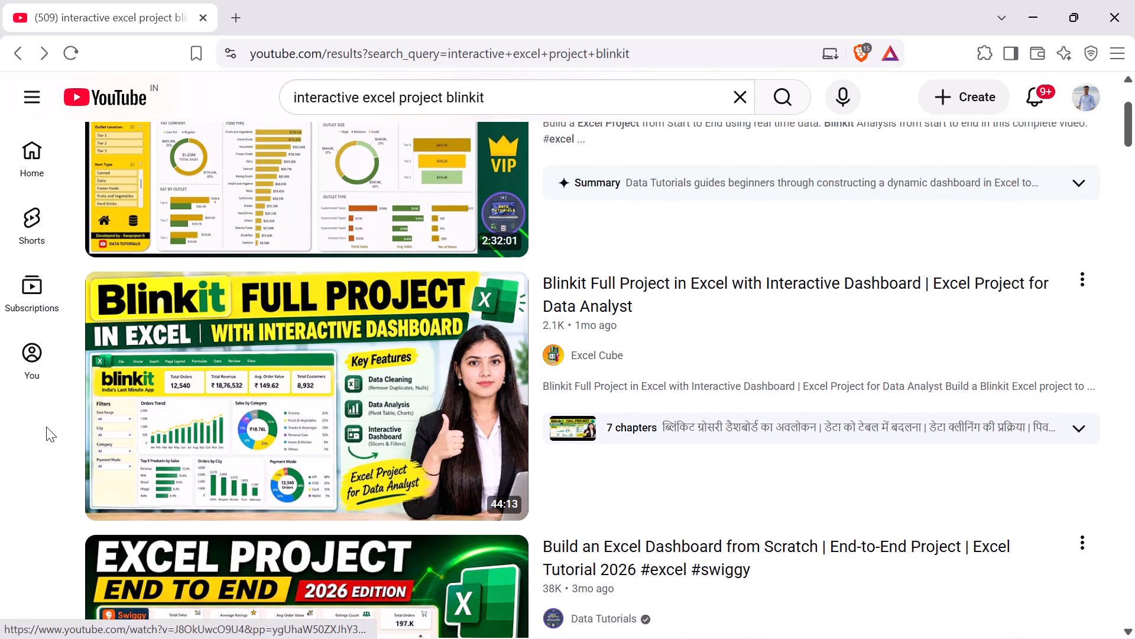
{"action": "scroll", "coordinate": [2, 460], "scroll_direction": "up", "scroll_amount": 2}
{"action": "left_click", "coordinate": [189, 360]}
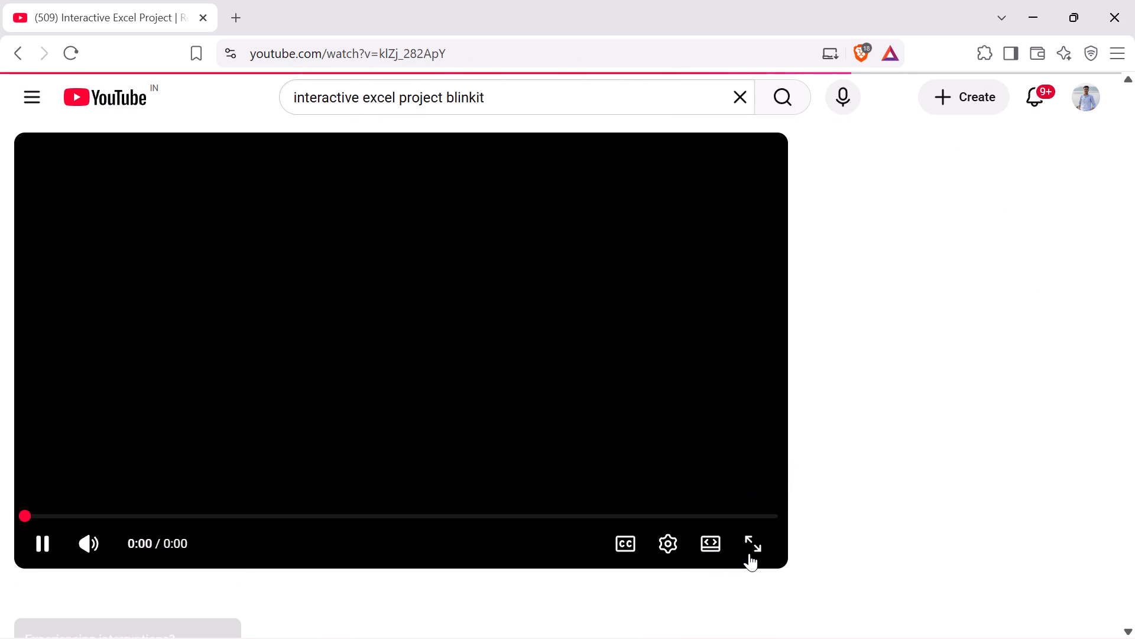
{"action": "left_click", "coordinate": [755, 551]}
{"action": "left_click", "coordinate": [755, 551]}
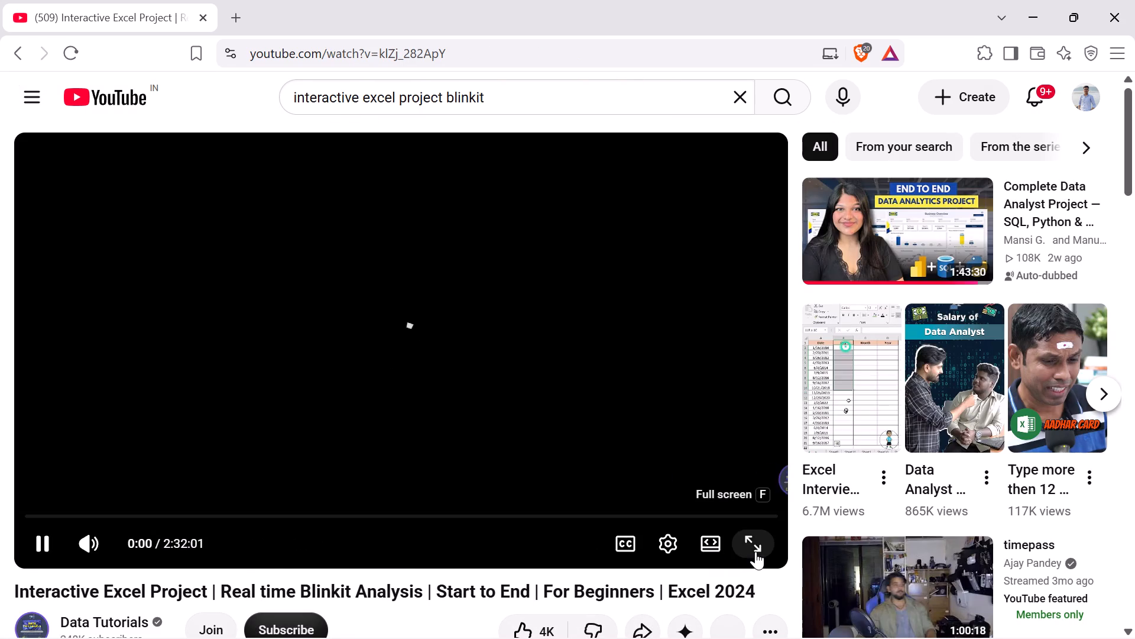
{"action": "left_click", "coordinate": [755, 551]}
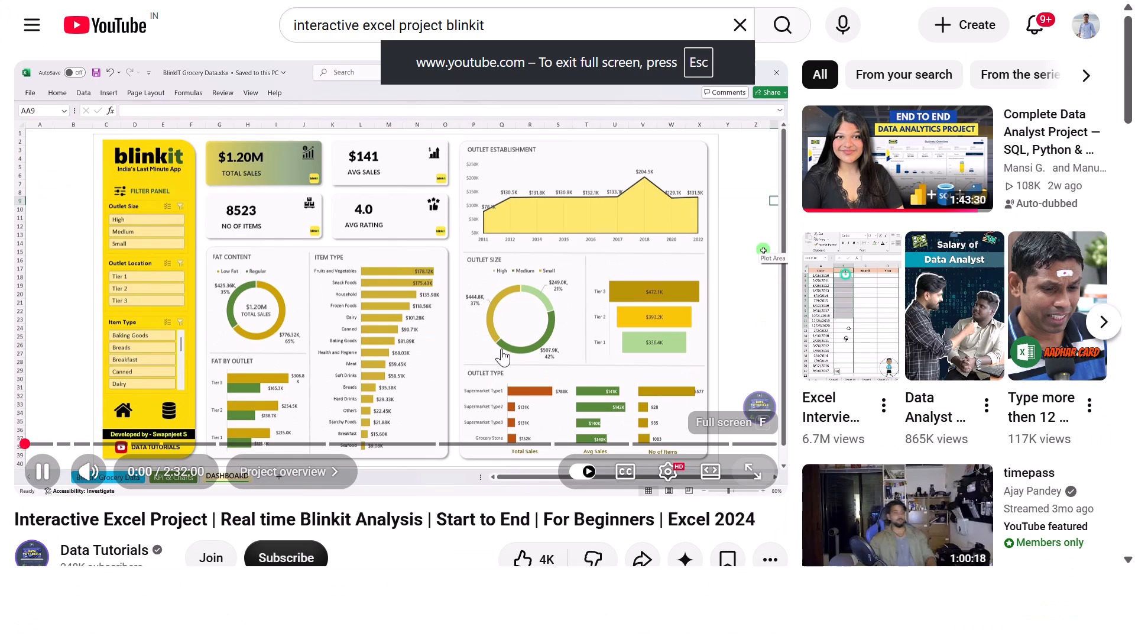
{"action": "left_click", "coordinate": [501, 348]}
{"action": "left_click", "coordinate": [572, 62]}
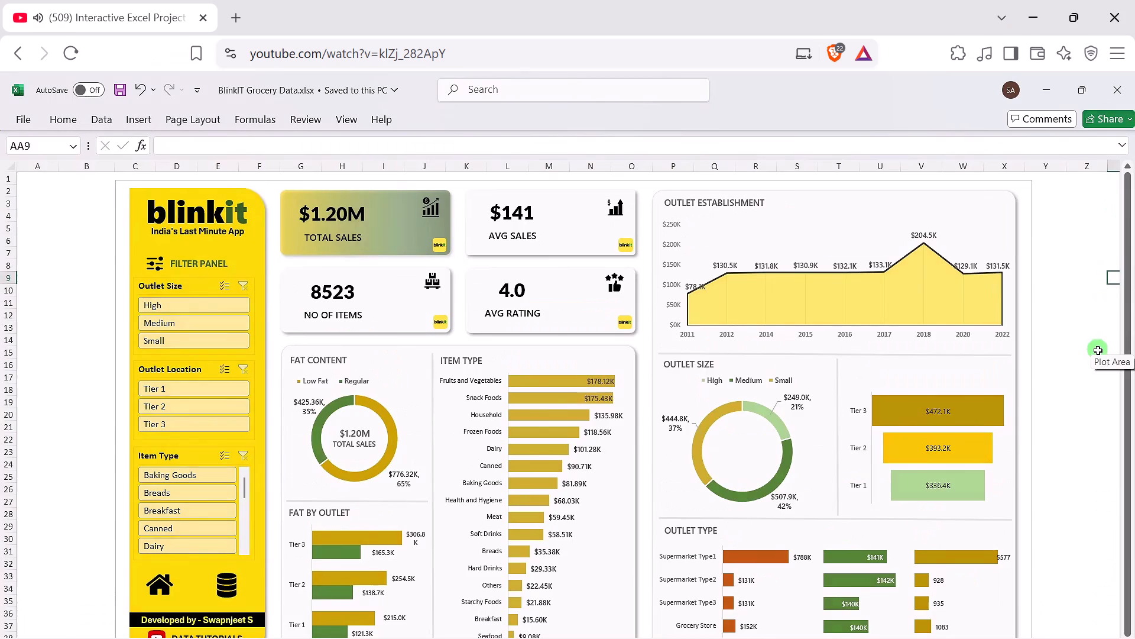
Expand the video's description and open its Data Download link to the Google Drive folder Excel - Blinkit Analysis.
{"action": "scroll", "coordinate": [150, 546], "scroll_direction": "down", "scroll_amount": 2}
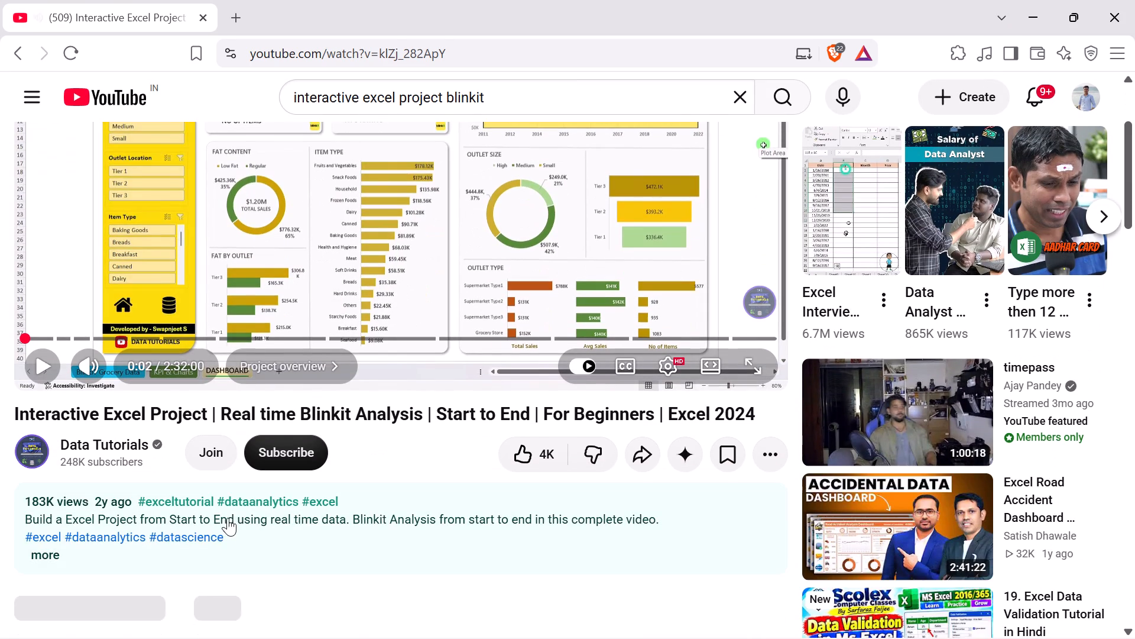
{"action": "left_click", "coordinate": [300, 519]}
{"action": "scroll", "coordinate": [297, 532], "scroll_direction": "down", "scroll_amount": 1}
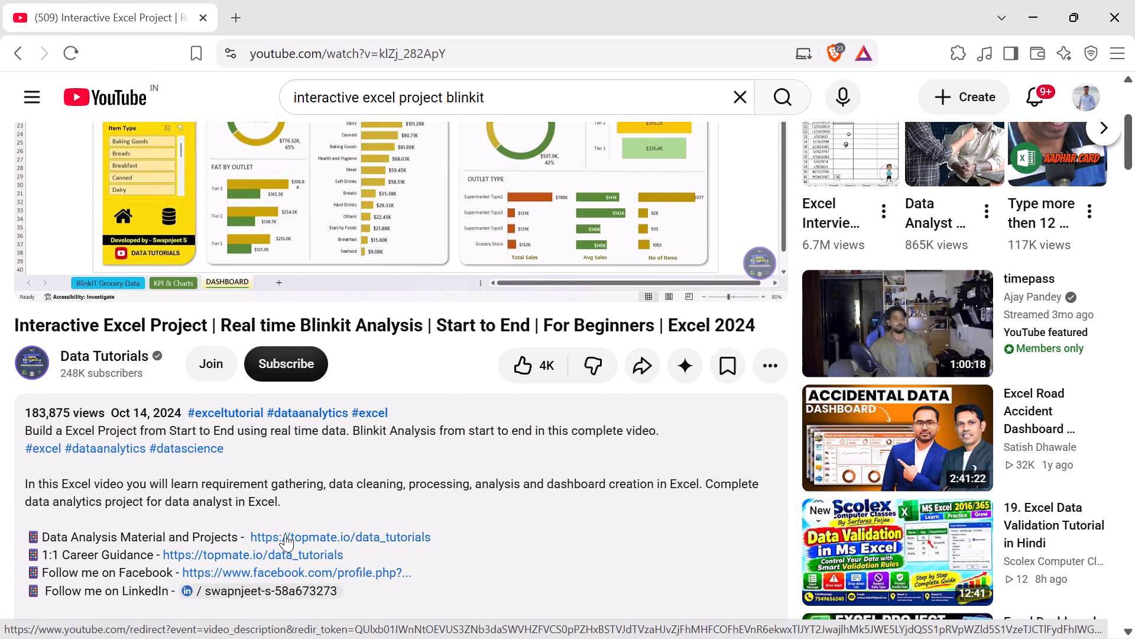
{"action": "scroll", "coordinate": [292, 532], "scroll_direction": "up", "scroll_amount": 1}
{"action": "scroll", "coordinate": [292, 532], "scroll_direction": "down", "scroll_amount": 3}
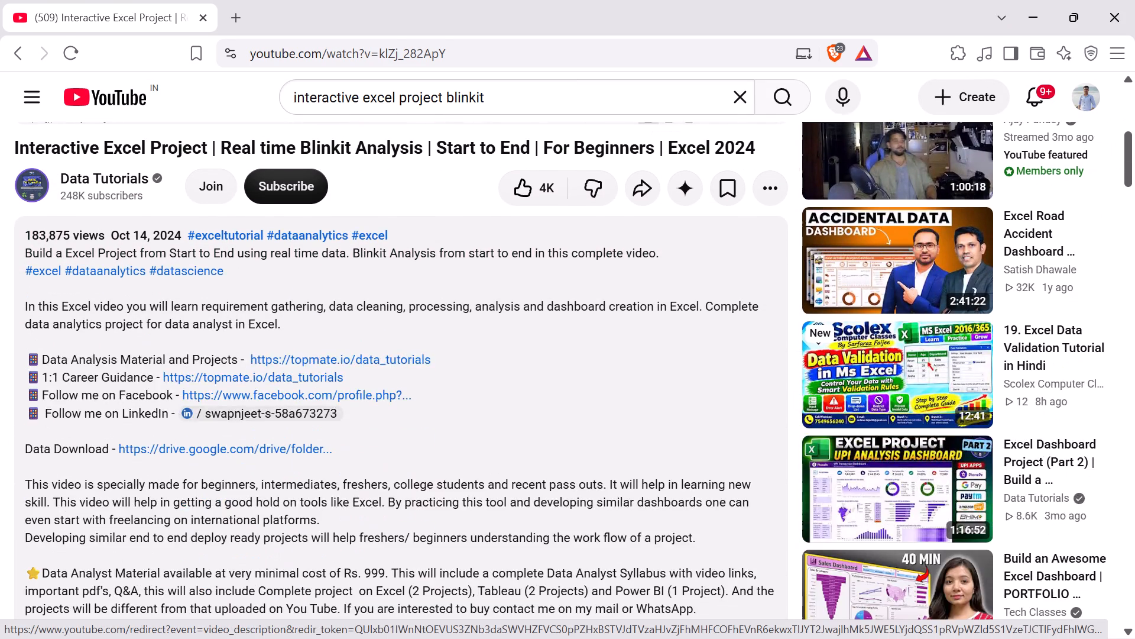
{"action": "scroll", "coordinate": [292, 532], "scroll_direction": "down", "scroll_amount": 3}
{"action": "scroll", "coordinate": [292, 532], "scroll_direction": "up", "scroll_amount": 2}
{"action": "left_click", "coordinate": [220, 362]}
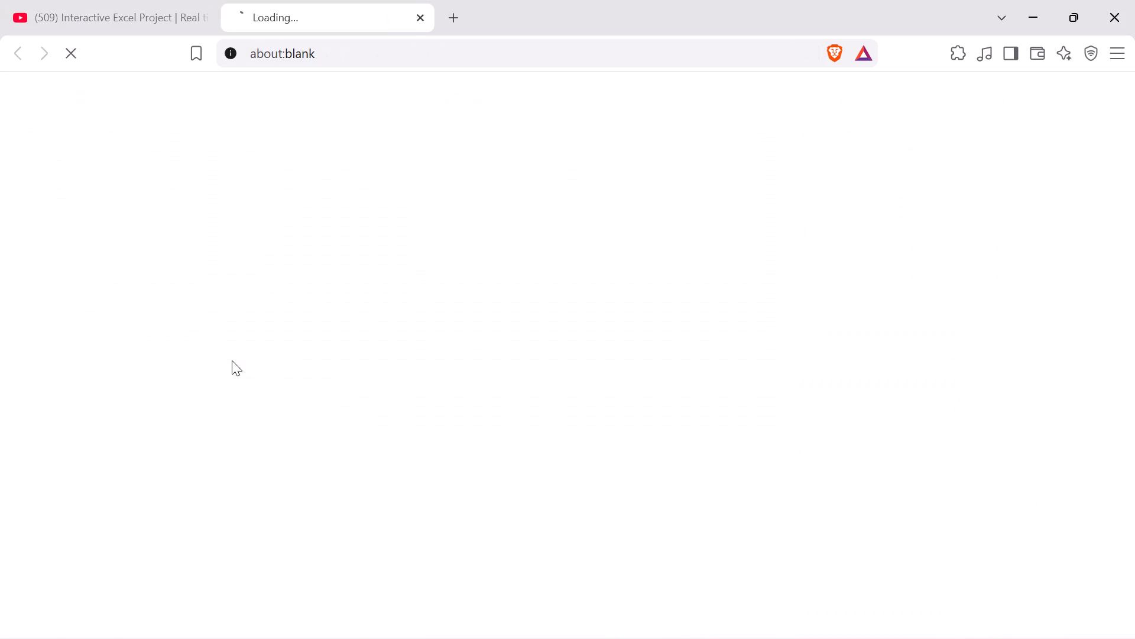
{"action": "left_click", "coordinate": [112, 0]}
{"action": "scroll", "coordinate": [238, 259], "scroll_direction": "down", "scroll_amount": 2}
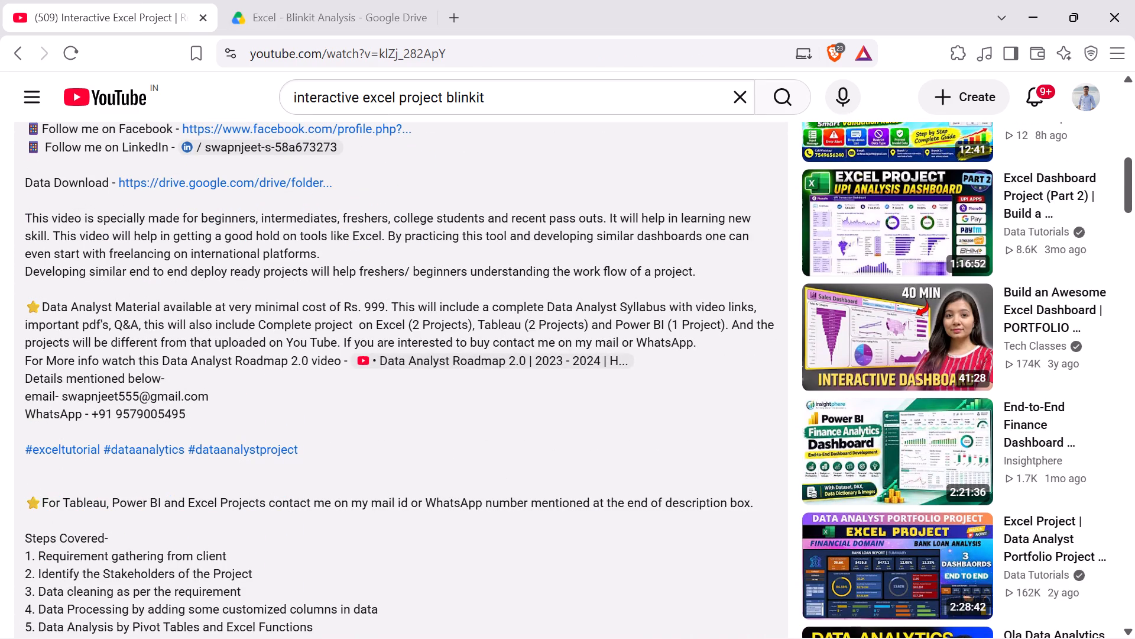
{"action": "left_click", "coordinate": [324, 13]}
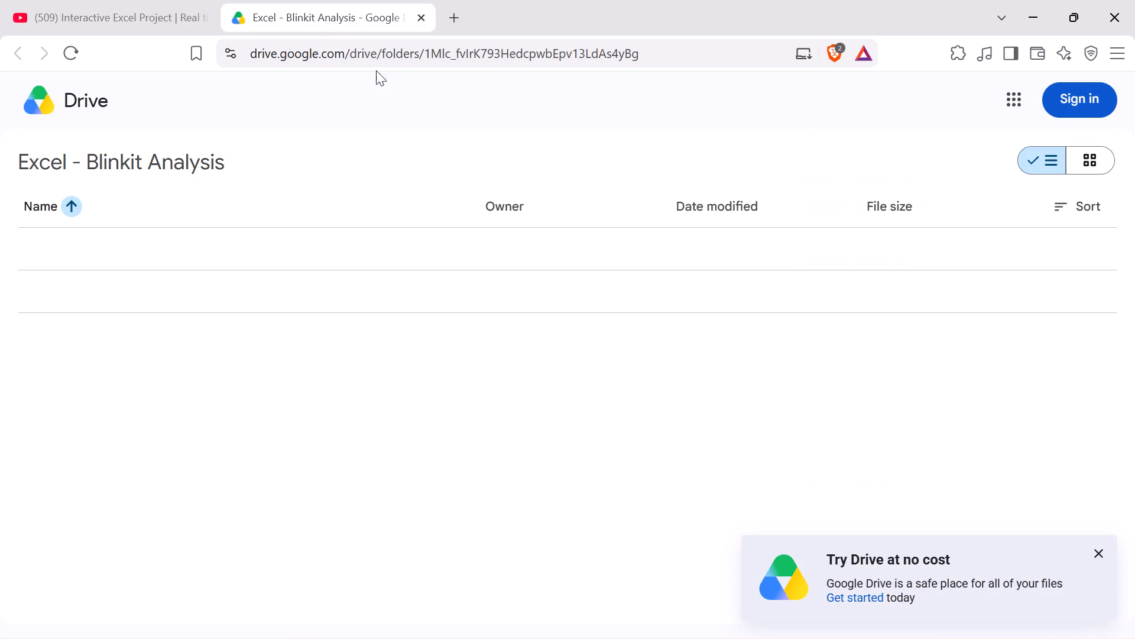
Download all files of the Excel - Blinkit Analysis folder as a zip saved to New Volume (X:).
{"action": "left_click", "coordinate": [936, 158]}
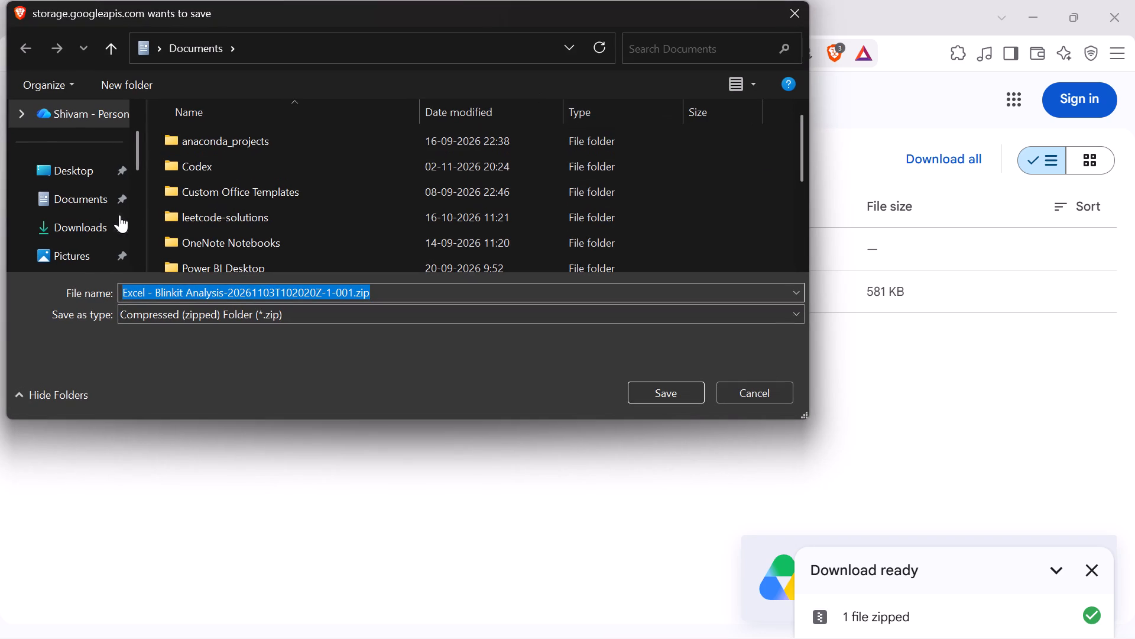
{"action": "scroll", "coordinate": [90, 228], "scroll_direction": "down", "scroll_amount": 3}
{"action": "left_click", "coordinate": [83, 250]}
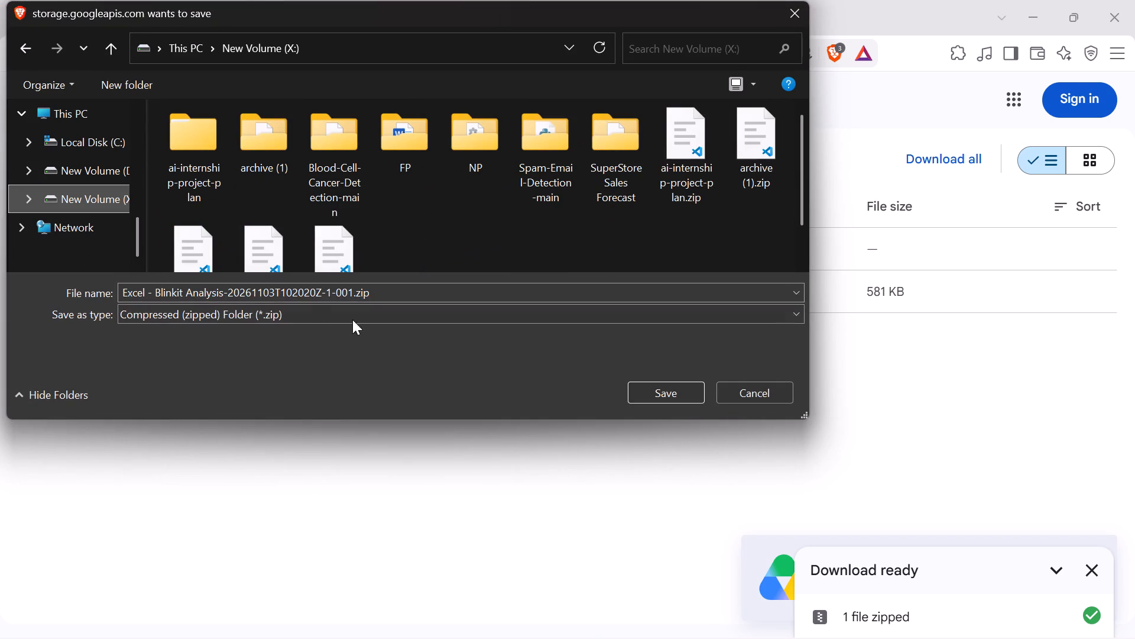
{"action": "left_click", "coordinate": [663, 391]}
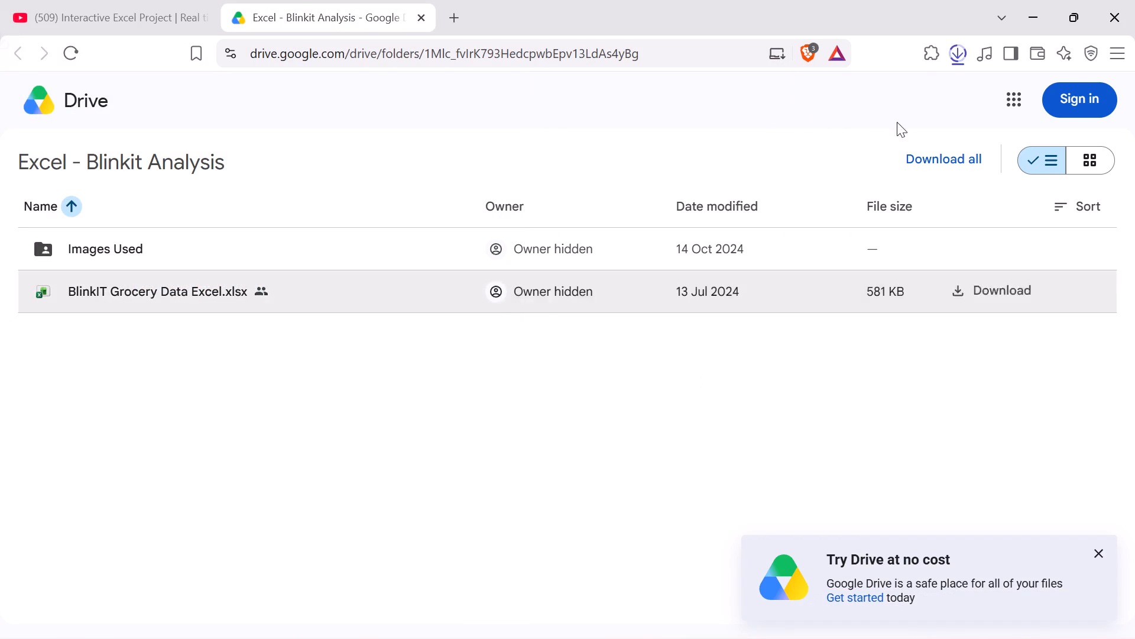
Locate the downloaded zip in File Explorer and extract it to X:\Excel - Blinkit Analysis-20261103T102020Z-1-001.
{"action": "left_click", "coordinate": [954, 47]}
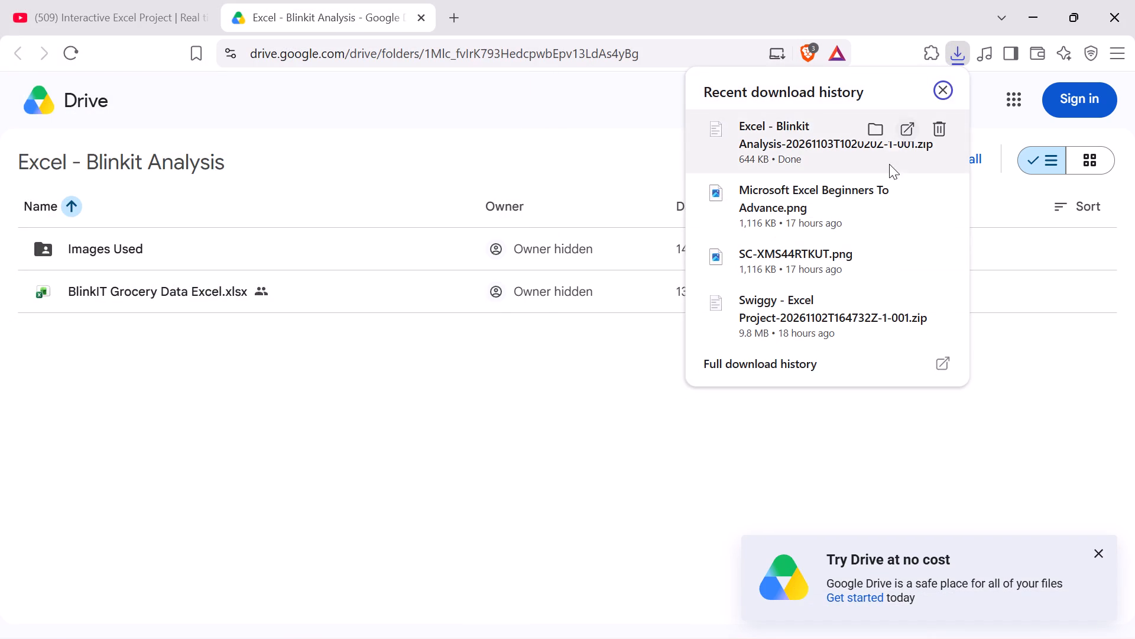
{"action": "left_click", "coordinate": [878, 134]}
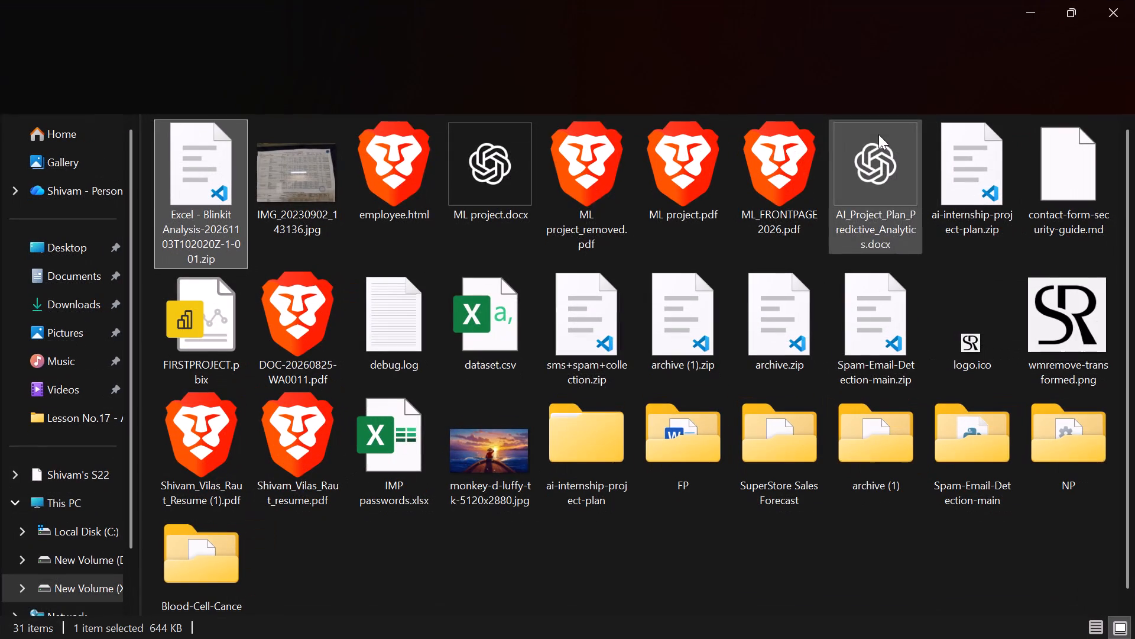
{"action": "left_click", "coordinate": [572, 95]}
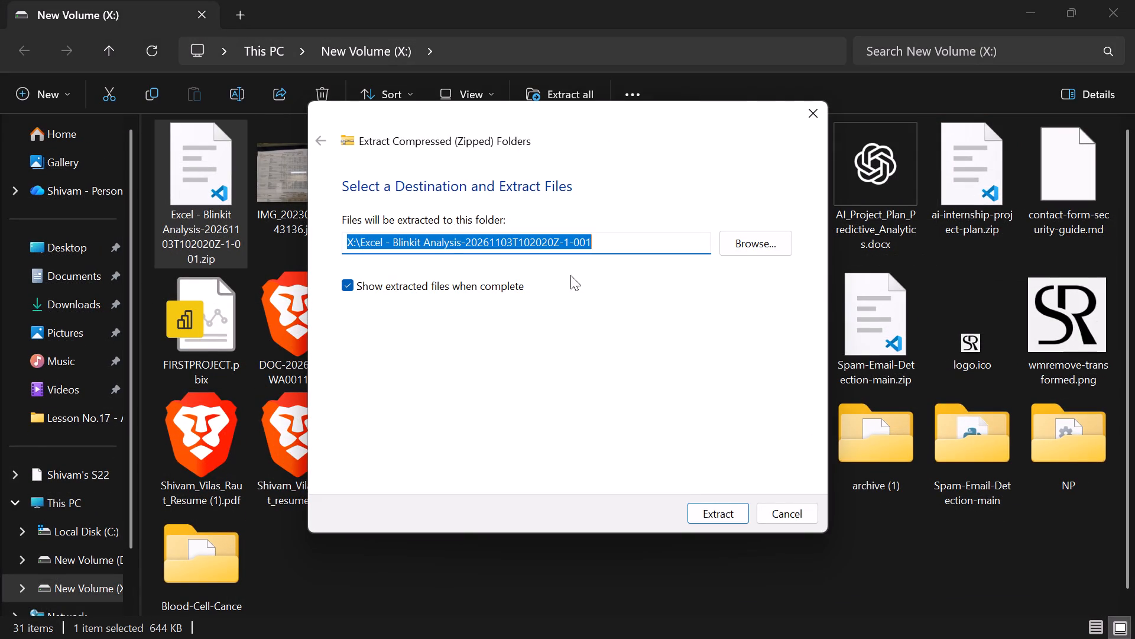
{"action": "left_click", "coordinate": [708, 506]}
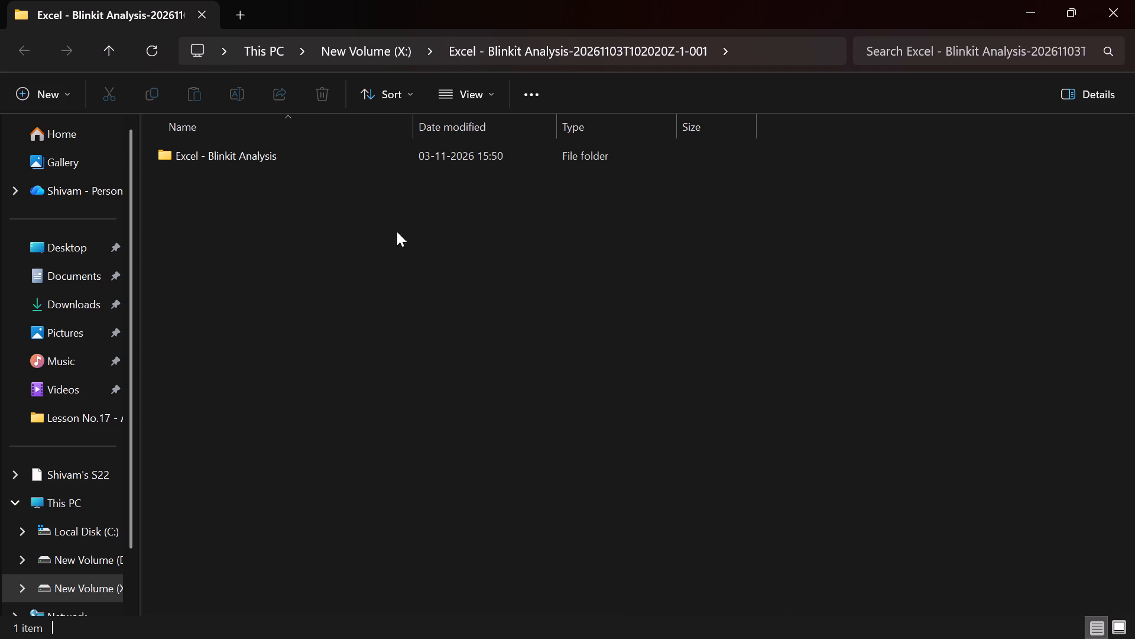
Check the Images Used folder inside the extracted Excel - Blinkit Analysis folder, and open the BlinkIT Grocery Data Excel.xlsx workbook.
{"action": "double_click", "coordinate": [364, 161]}
{"action": "double_click", "coordinate": [364, 159]}
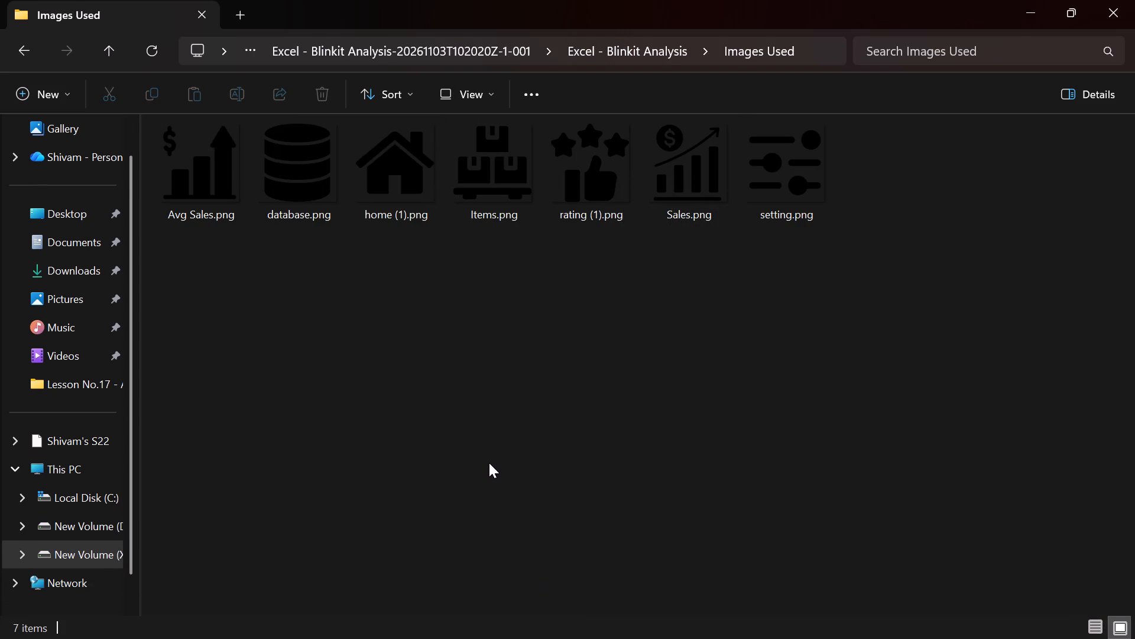
{"action": "left_click", "coordinate": [367, 277]}
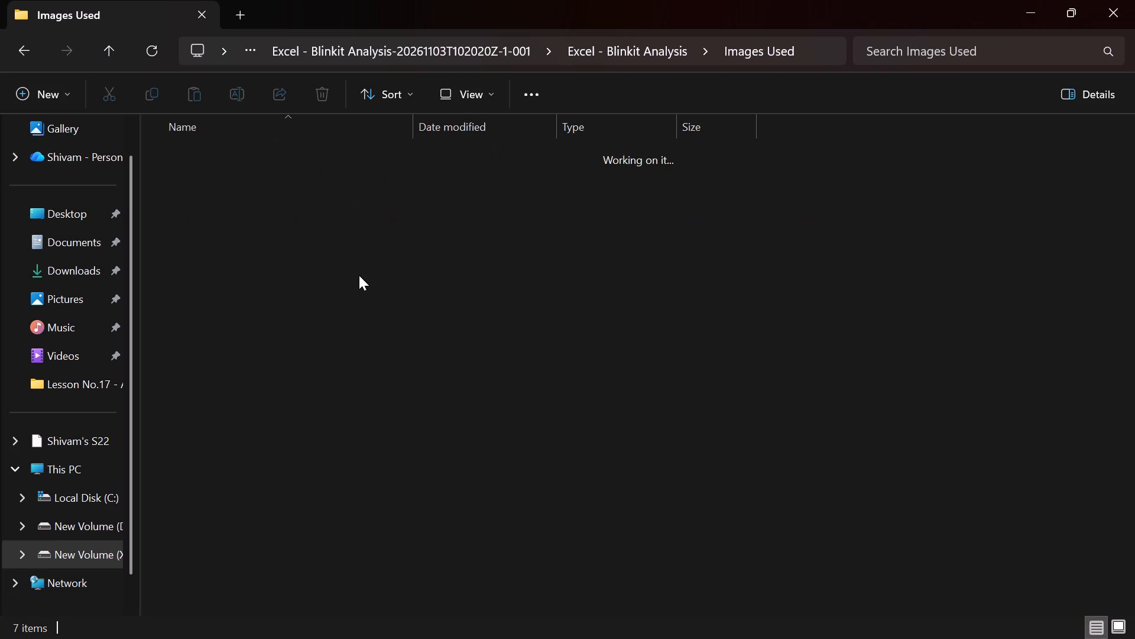
{"action": "double_click", "coordinate": [430, 185]}
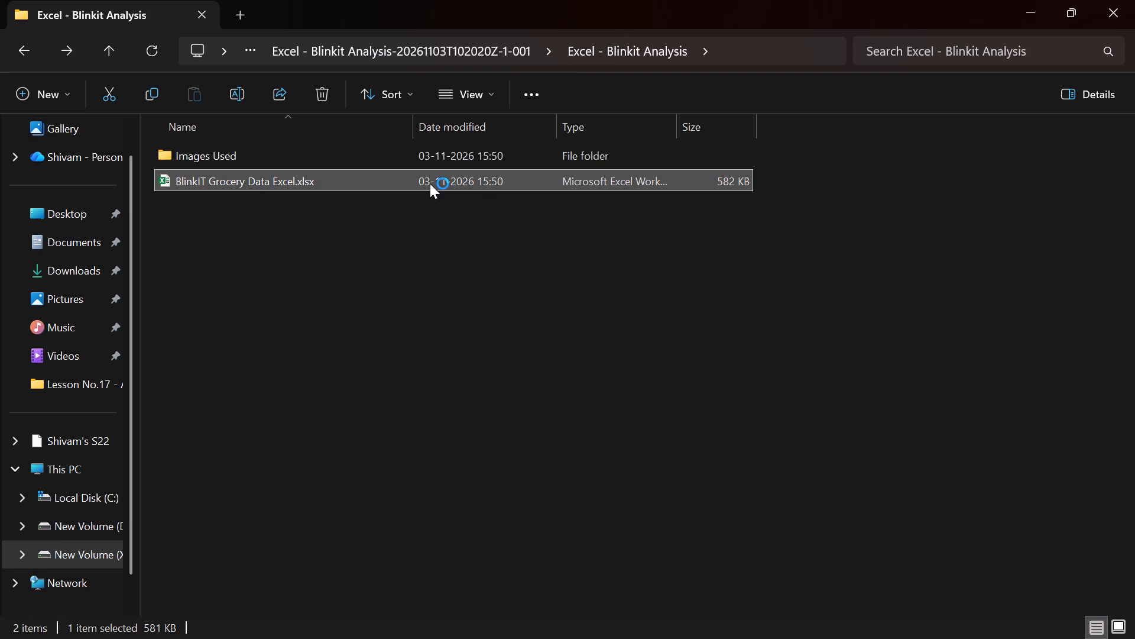
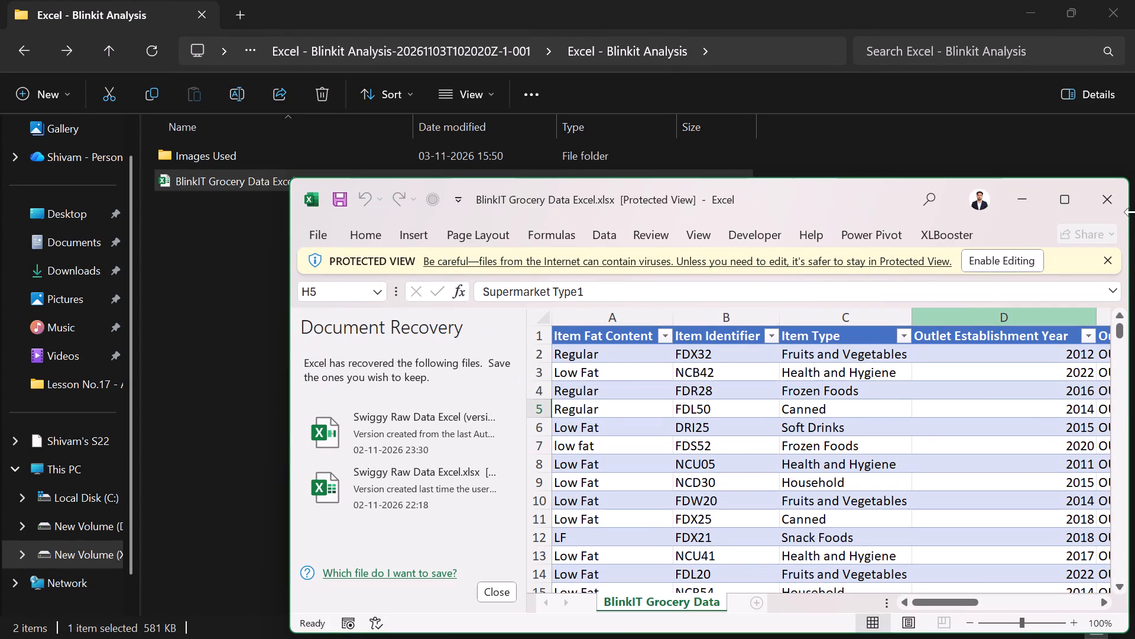
Enable editing in the grocery data workbook with its window maximised, and show the whole table width at 70% zoom.
{"action": "left_click", "coordinate": [1051, 193]}
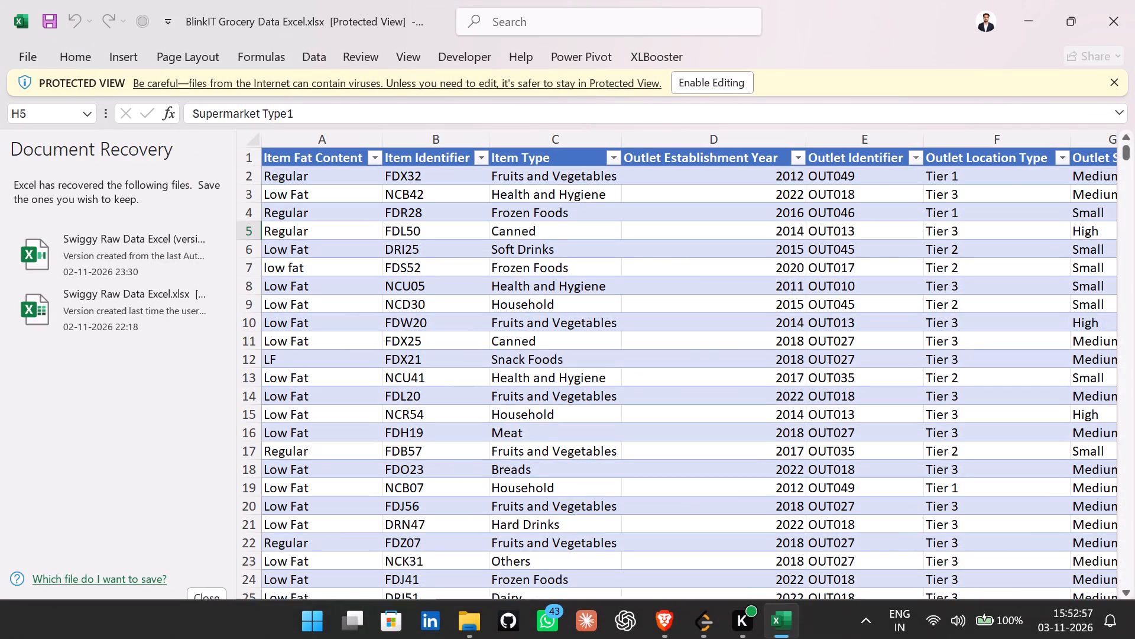
{"action": "left_click", "coordinate": [715, 80]}
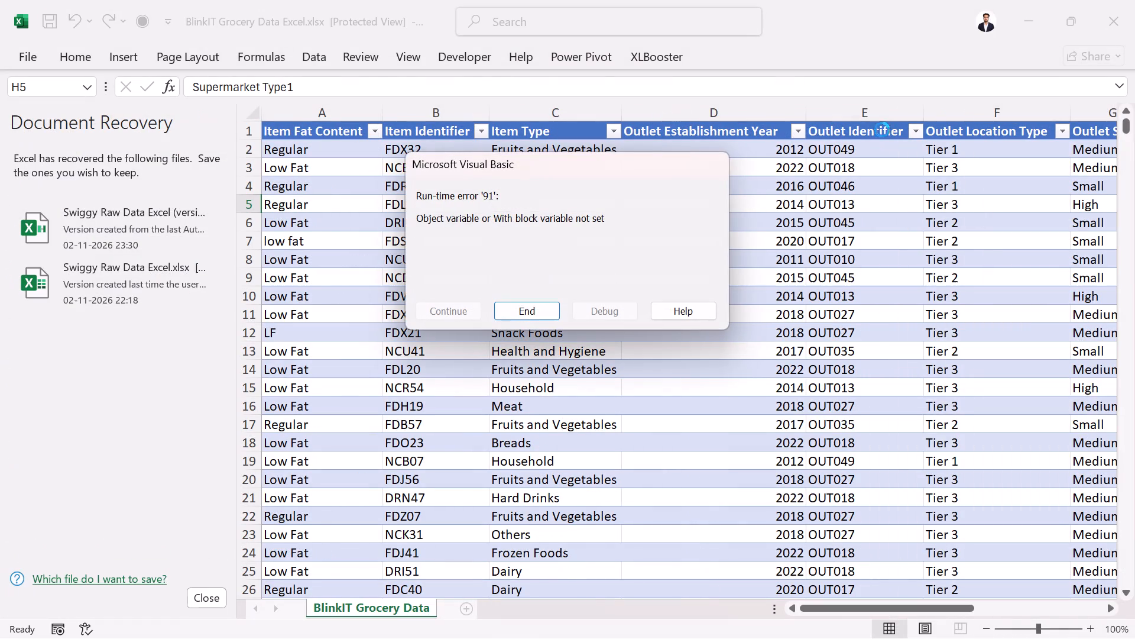
{"action": "left_click", "coordinate": [529, 309]}
{"action": "scroll", "coordinate": [818, 290], "scroll_direction": "down", "scroll_amount": 1, "text": "ctrl"}
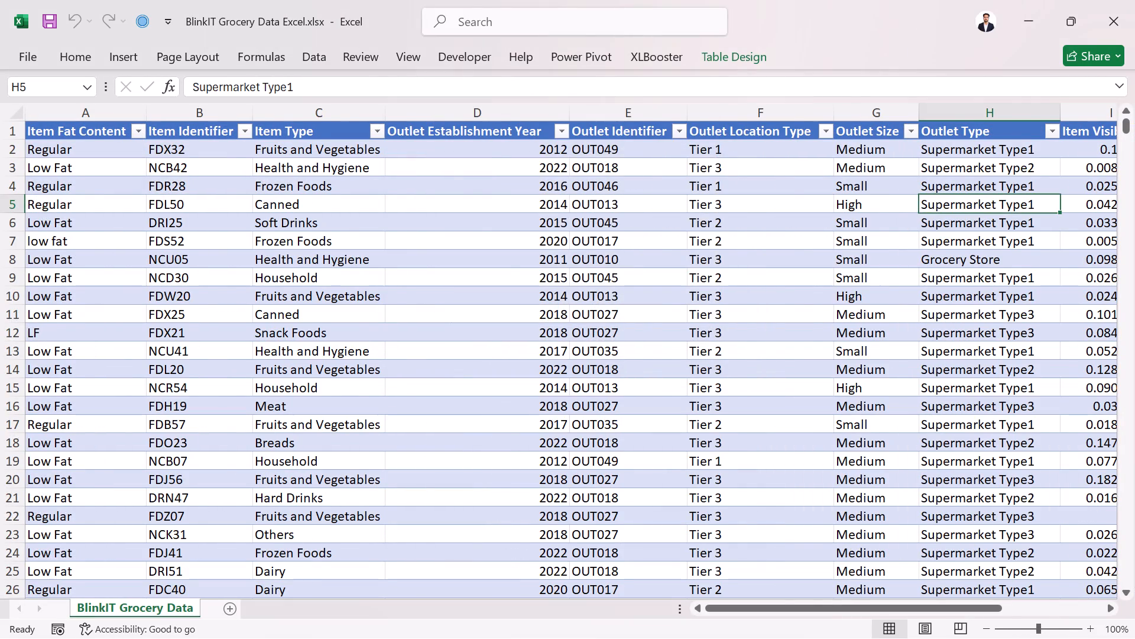
{"action": "scroll", "coordinate": [818, 290], "scroll_direction": "down", "scroll_amount": 3, "text": "ctrl"}
{"action": "scroll", "coordinate": [705, 328], "scroll_direction": "up", "scroll_amount": 2, "text": "ctrl"}
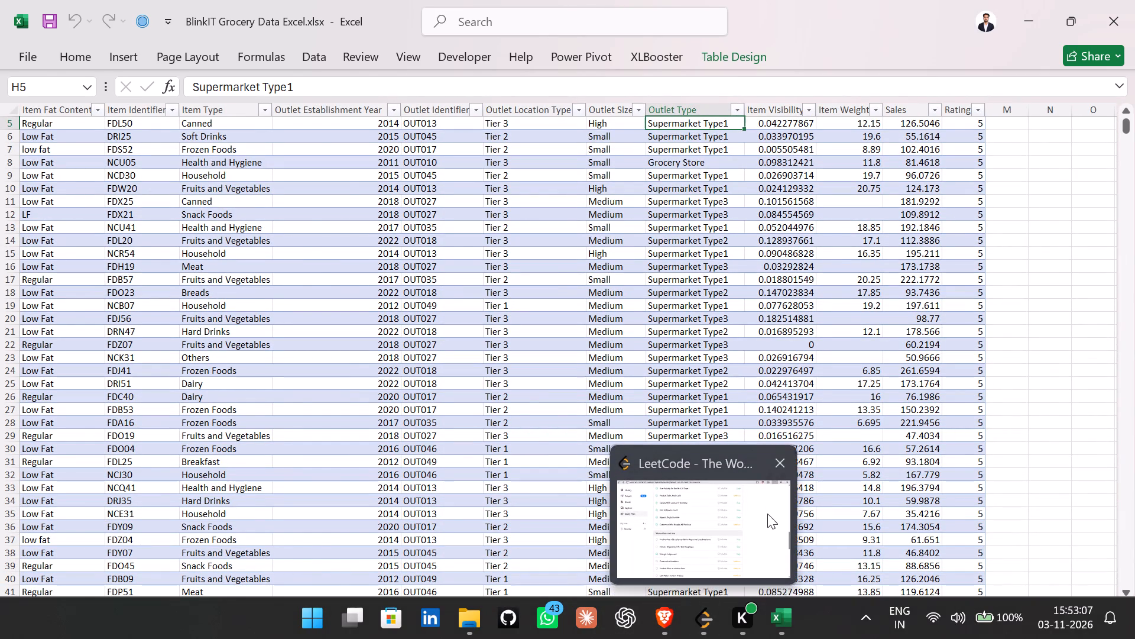
Close the LeetCode window.
{"action": "left_click", "coordinate": [770, 464]}
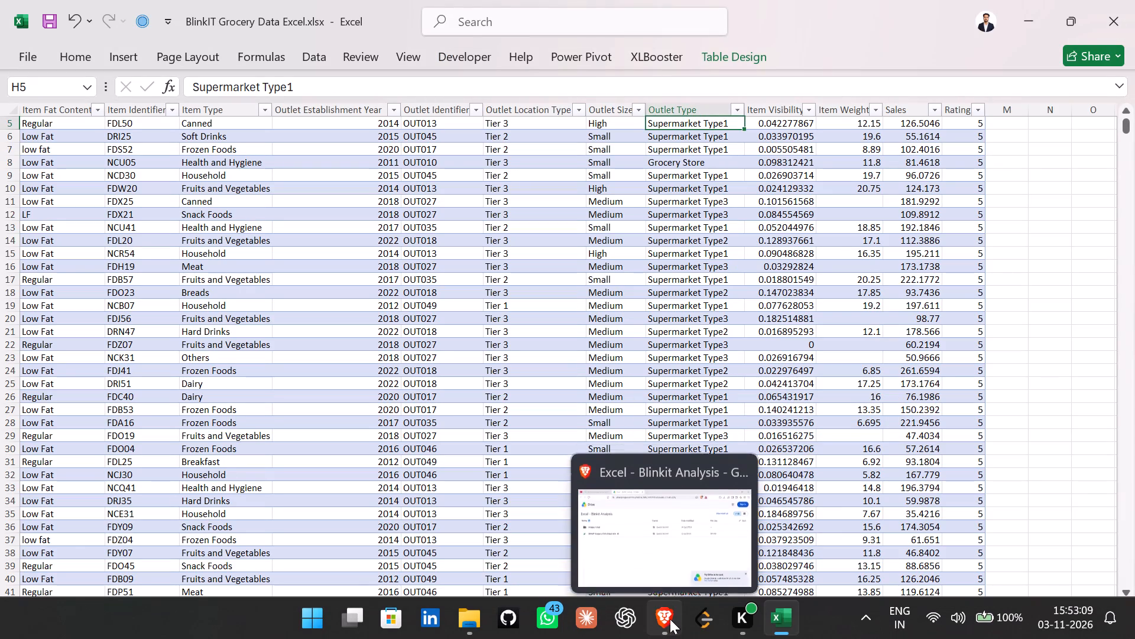
Switch to Brave, open the video description's 1:1 Career Guidance link, and close the YouTube and Google Drive tabs.
{"action": "left_click", "coordinate": [712, 467]}
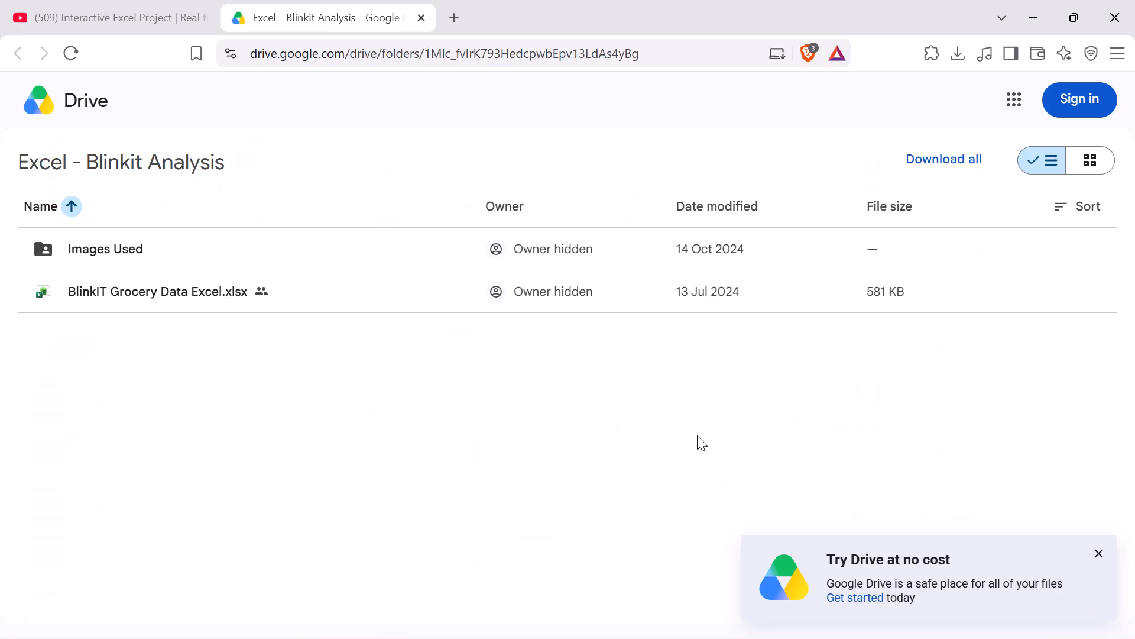
{"action": "left_click", "coordinate": [28, 0]}
{"action": "scroll", "coordinate": [345, 370], "scroll_direction": "up", "scroll_amount": 1}
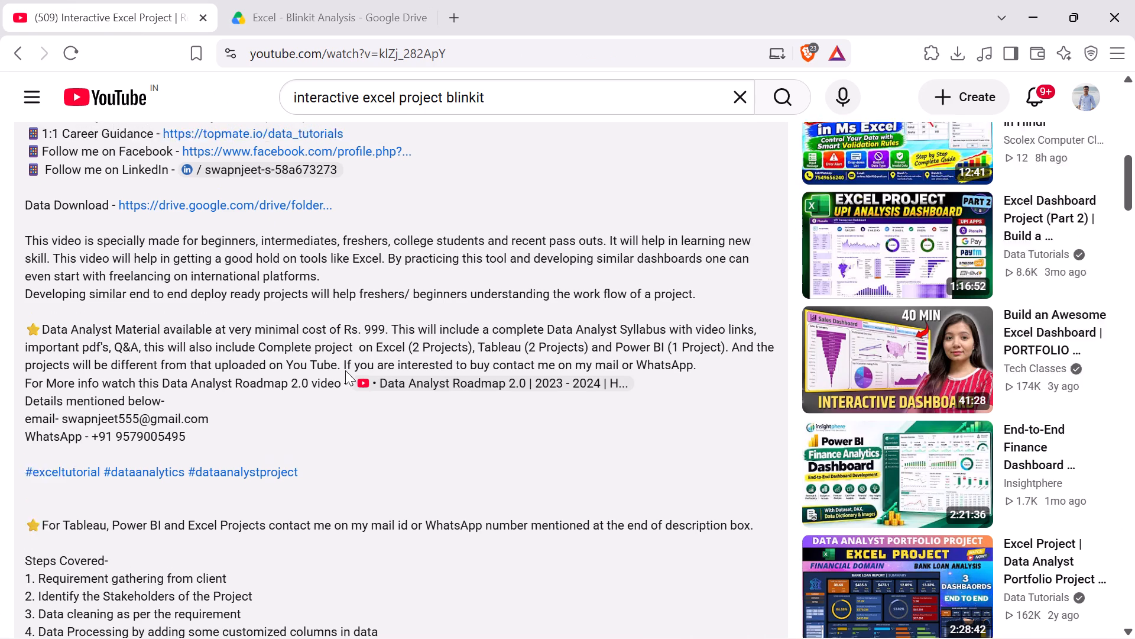
{"action": "scroll", "coordinate": [345, 370], "scroll_direction": "up", "scroll_amount": 1}
{"action": "left_click", "coordinate": [267, 266]}
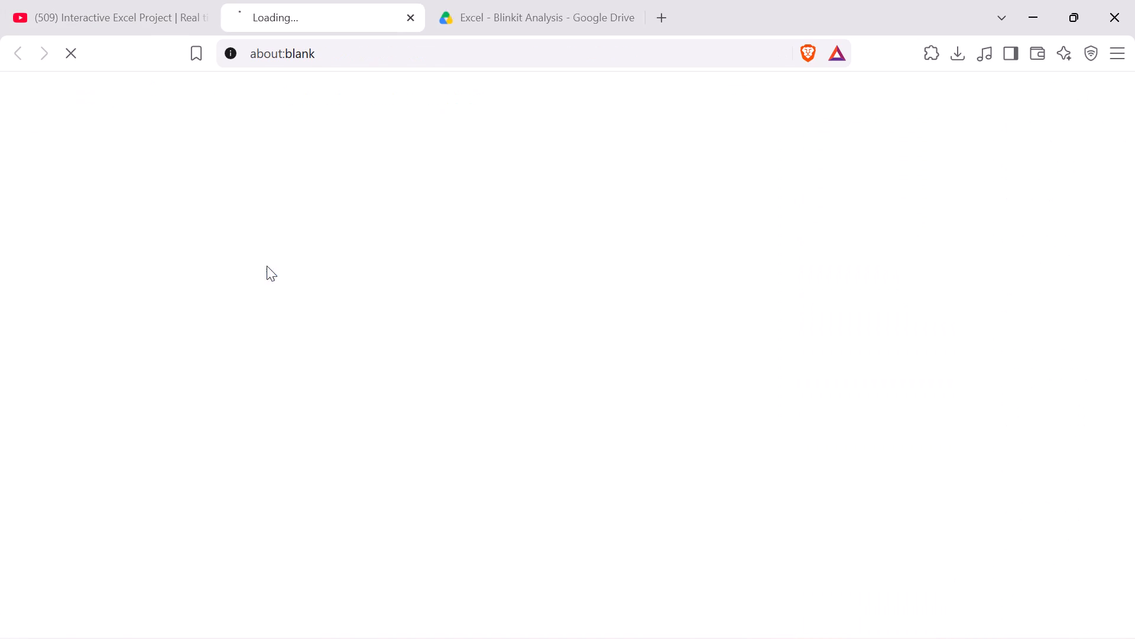
{"action": "left_click", "coordinate": [199, 13]}
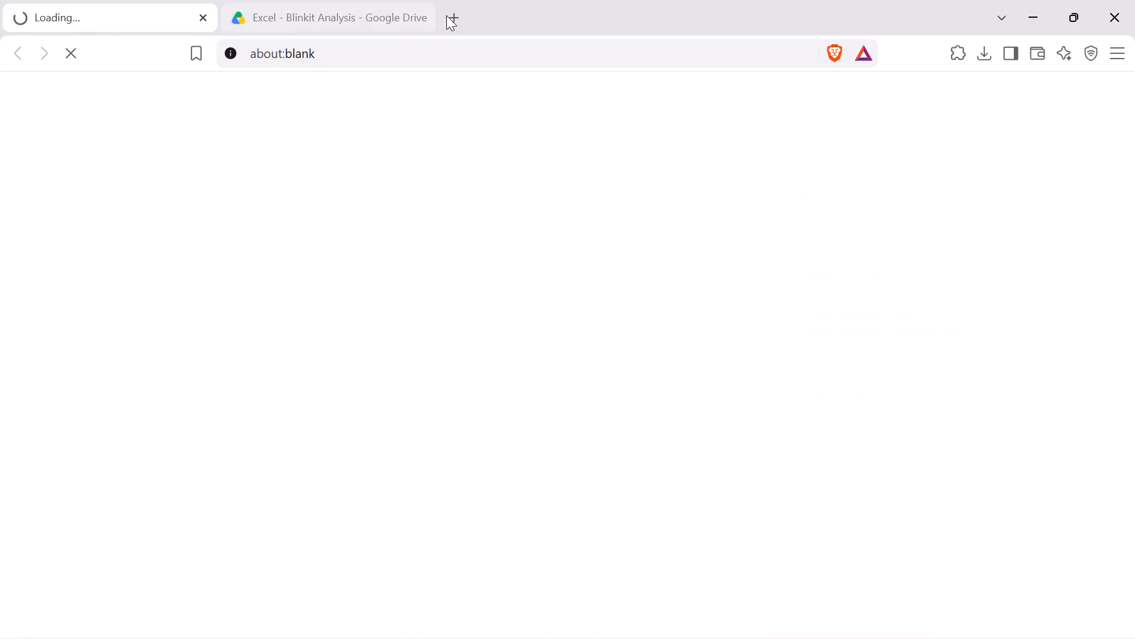
{"action": "left_click", "coordinate": [359, 21]}
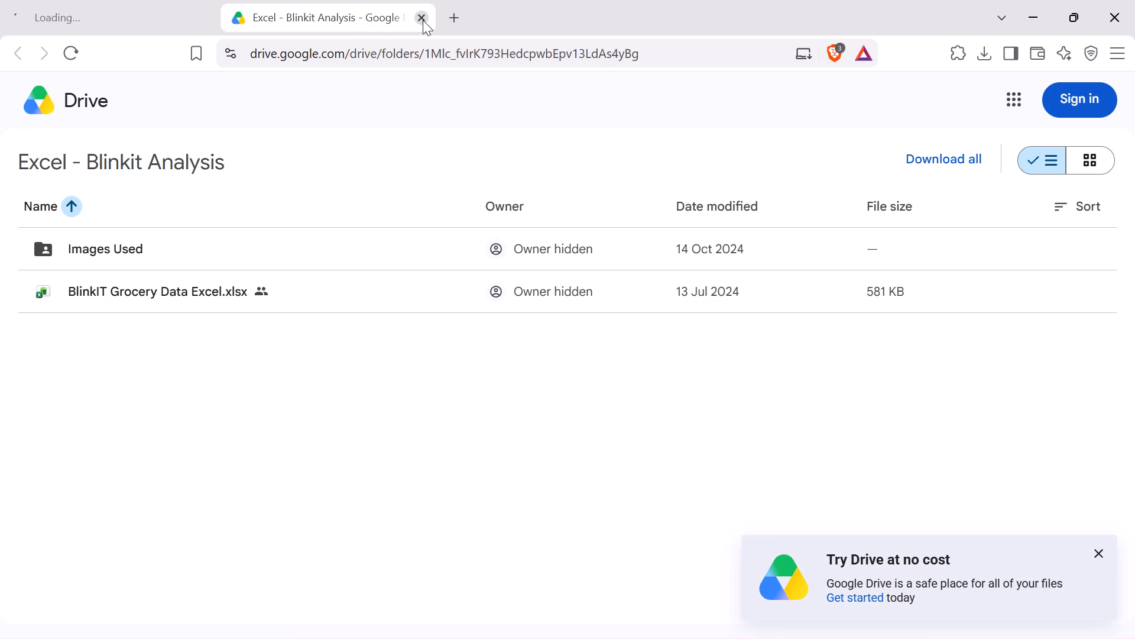
{"action": "left_click", "coordinate": [423, 20]}
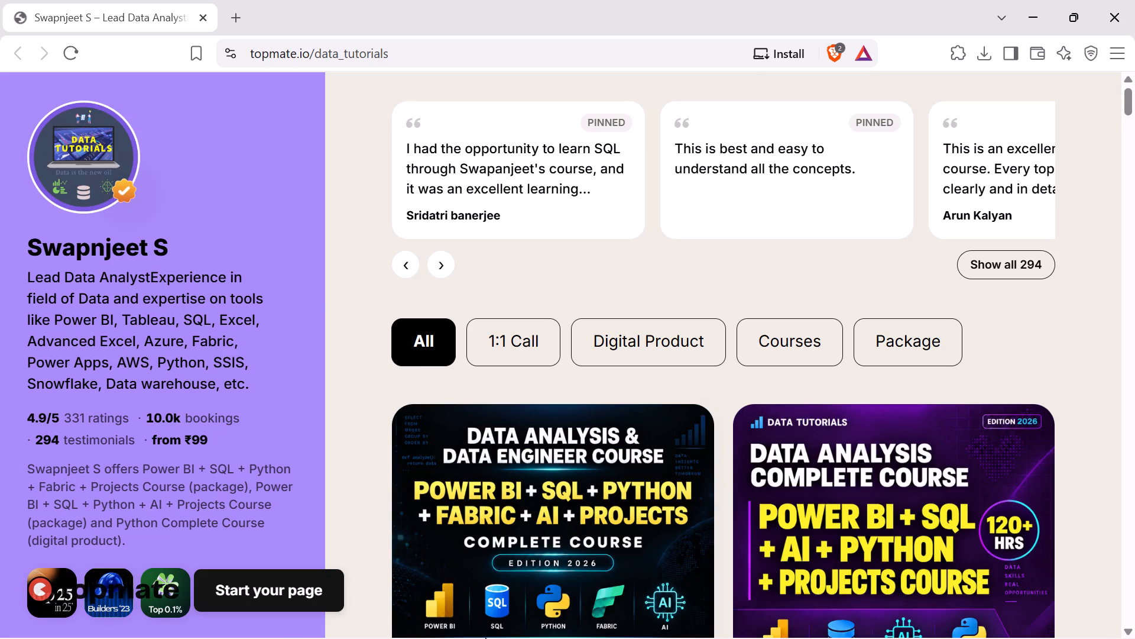
Look through the course packages on the Topmate page, and close its tab to return to the Excel workbook.
{"action": "scroll", "coordinate": [319, 285], "scroll_direction": "down", "scroll_amount": 3}
{"action": "scroll", "coordinate": [356, 430], "scroll_direction": "down", "scroll_amount": 3}
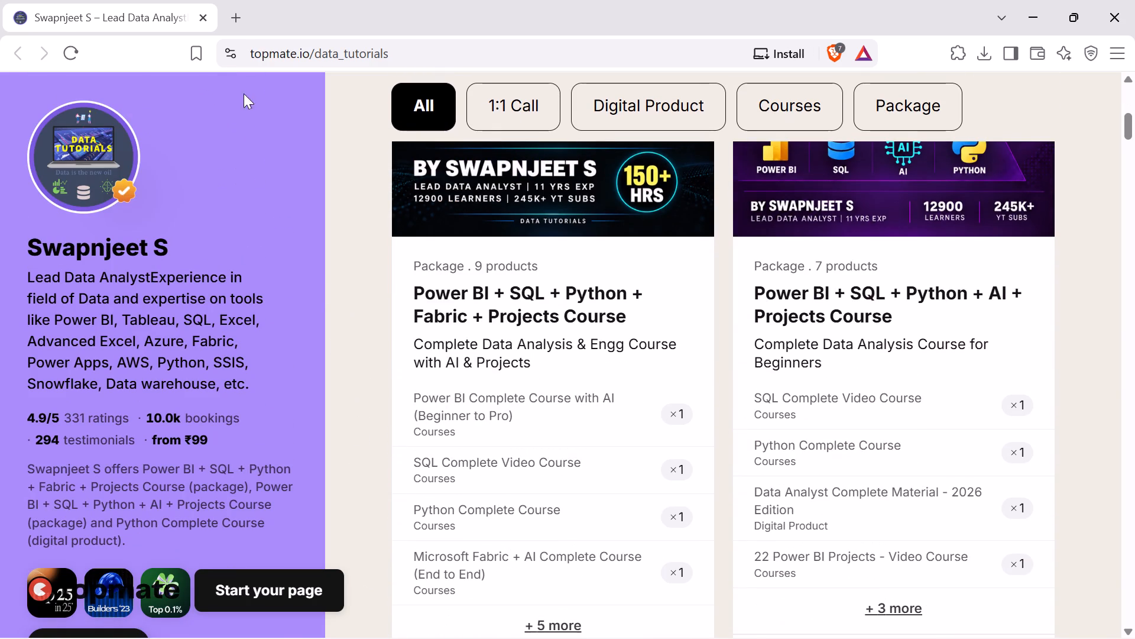
{"action": "left_click", "coordinate": [204, 20]}
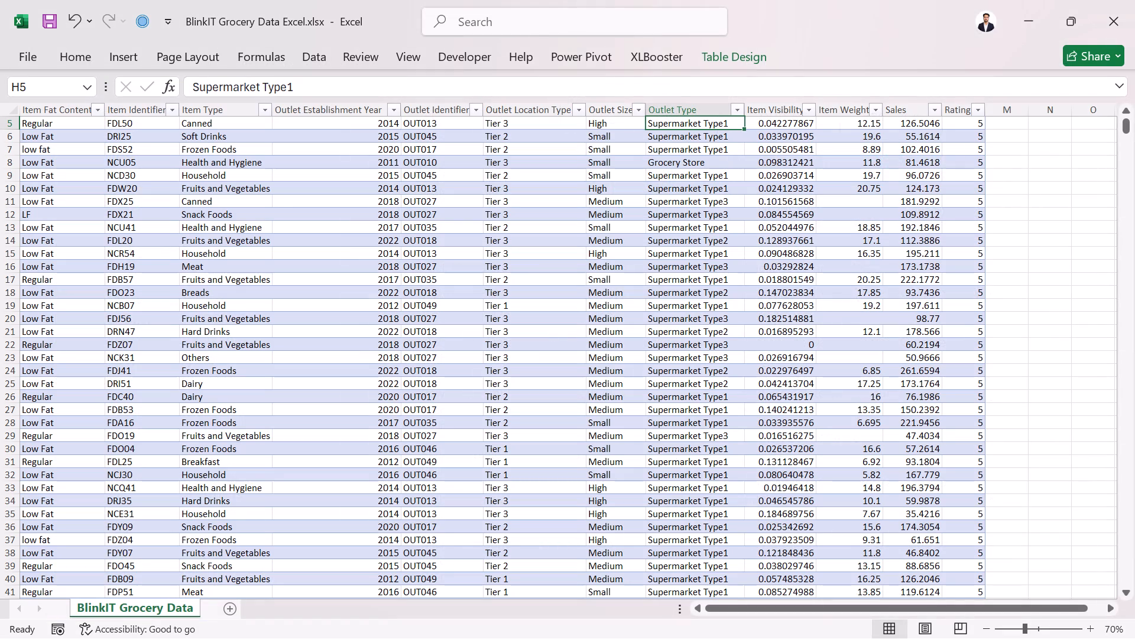
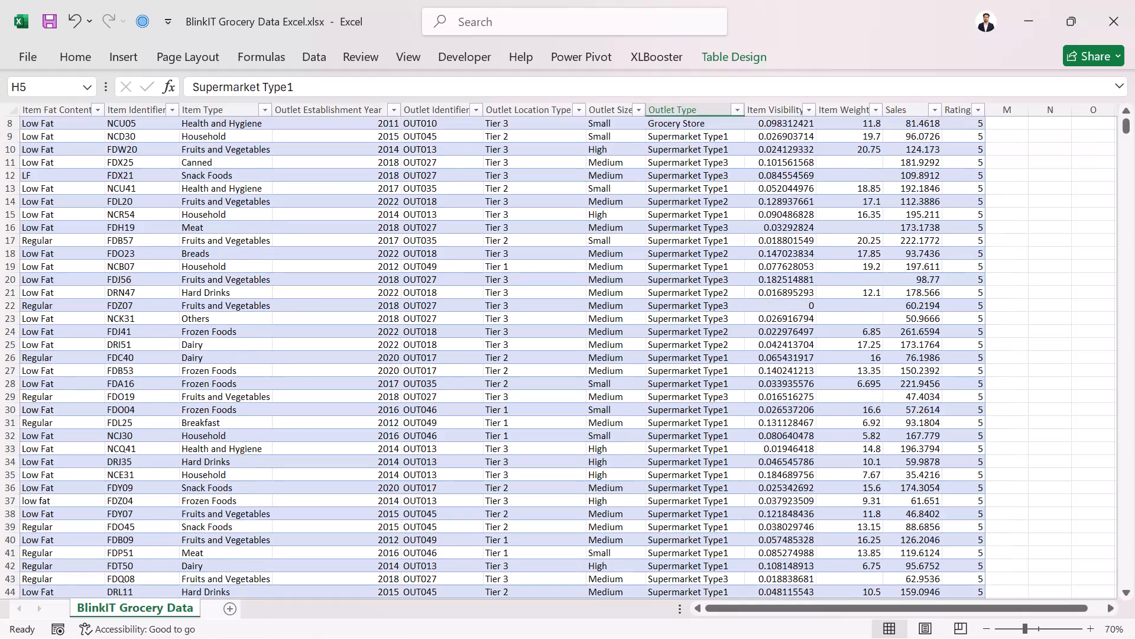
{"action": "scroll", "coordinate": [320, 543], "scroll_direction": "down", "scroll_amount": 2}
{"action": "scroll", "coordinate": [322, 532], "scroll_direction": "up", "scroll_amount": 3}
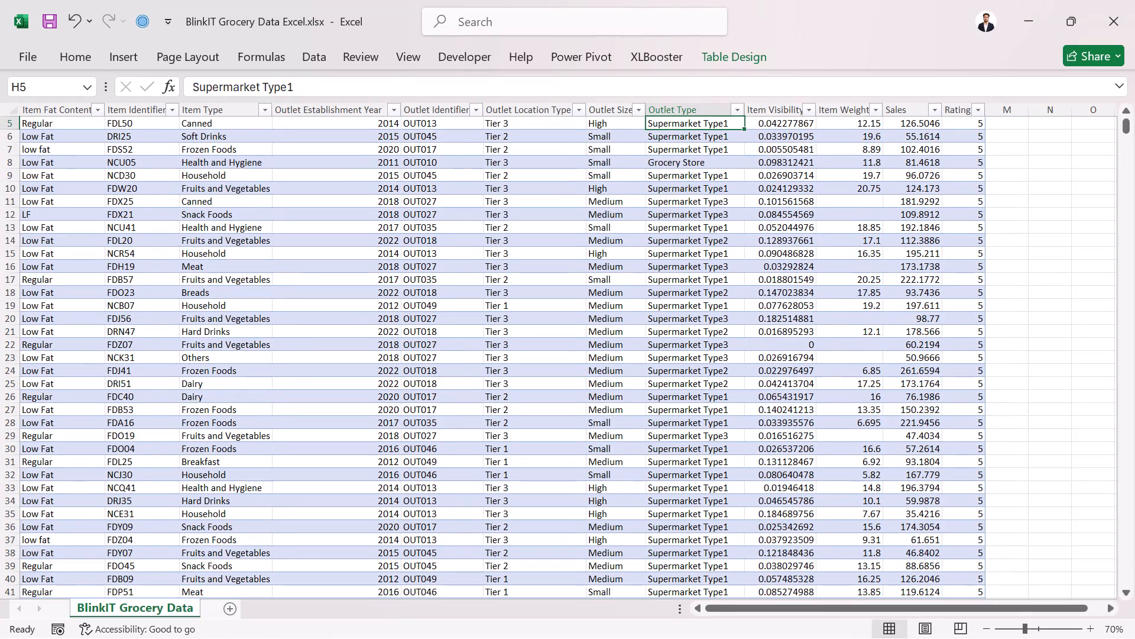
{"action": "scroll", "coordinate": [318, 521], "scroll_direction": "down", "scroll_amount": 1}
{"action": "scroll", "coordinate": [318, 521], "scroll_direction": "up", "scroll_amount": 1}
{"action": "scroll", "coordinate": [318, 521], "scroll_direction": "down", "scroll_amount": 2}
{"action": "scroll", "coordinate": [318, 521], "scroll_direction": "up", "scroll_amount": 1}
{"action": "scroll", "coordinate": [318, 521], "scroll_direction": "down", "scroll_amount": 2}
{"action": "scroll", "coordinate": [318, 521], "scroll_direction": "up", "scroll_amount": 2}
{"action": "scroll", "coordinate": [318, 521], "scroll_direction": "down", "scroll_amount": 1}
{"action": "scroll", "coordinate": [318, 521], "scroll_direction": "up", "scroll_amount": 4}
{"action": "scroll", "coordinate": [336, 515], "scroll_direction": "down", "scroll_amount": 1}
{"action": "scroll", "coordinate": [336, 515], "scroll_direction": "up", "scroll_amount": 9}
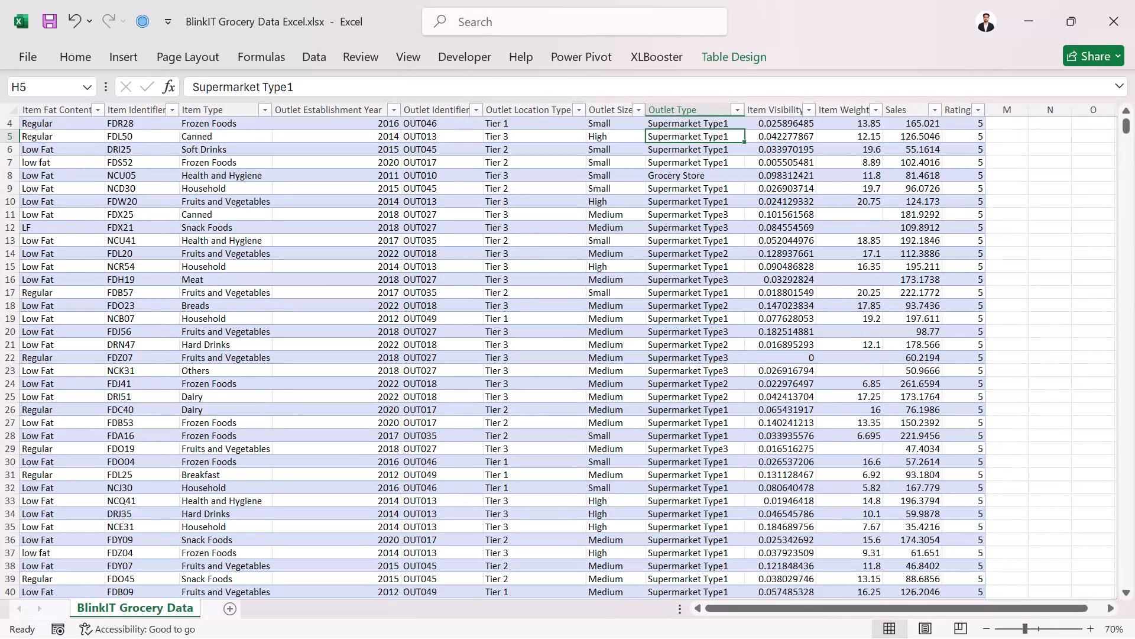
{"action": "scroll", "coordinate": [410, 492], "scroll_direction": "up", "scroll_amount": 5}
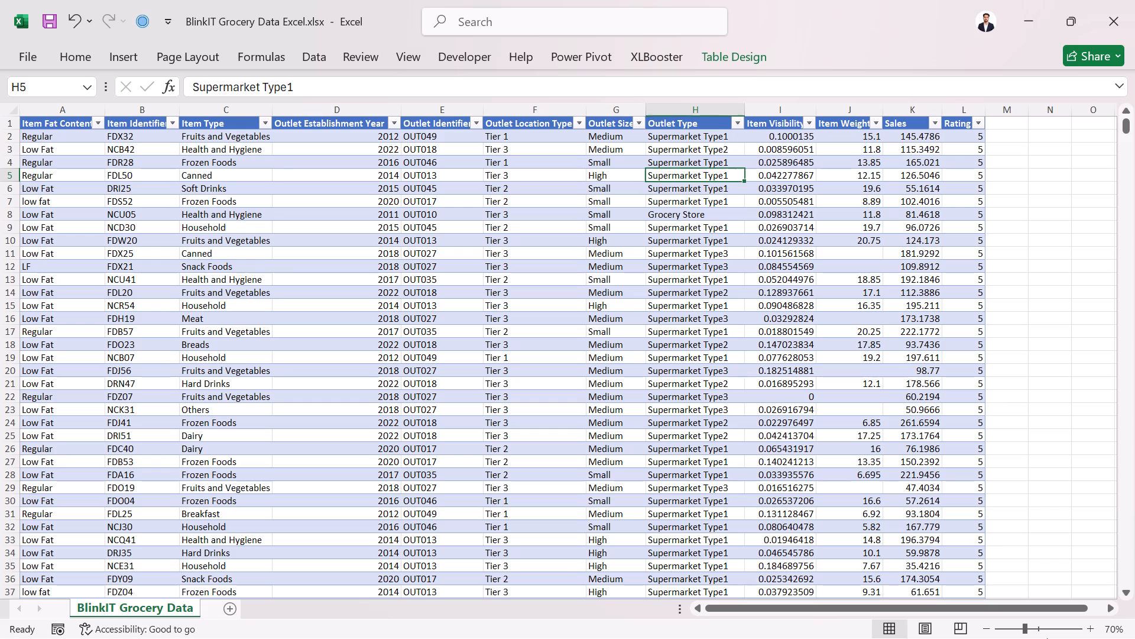
Turn on the Windows Night light and lower the screen brightness to a little under the halfway level.
{"action": "left_click", "coordinate": [1020, 619]}
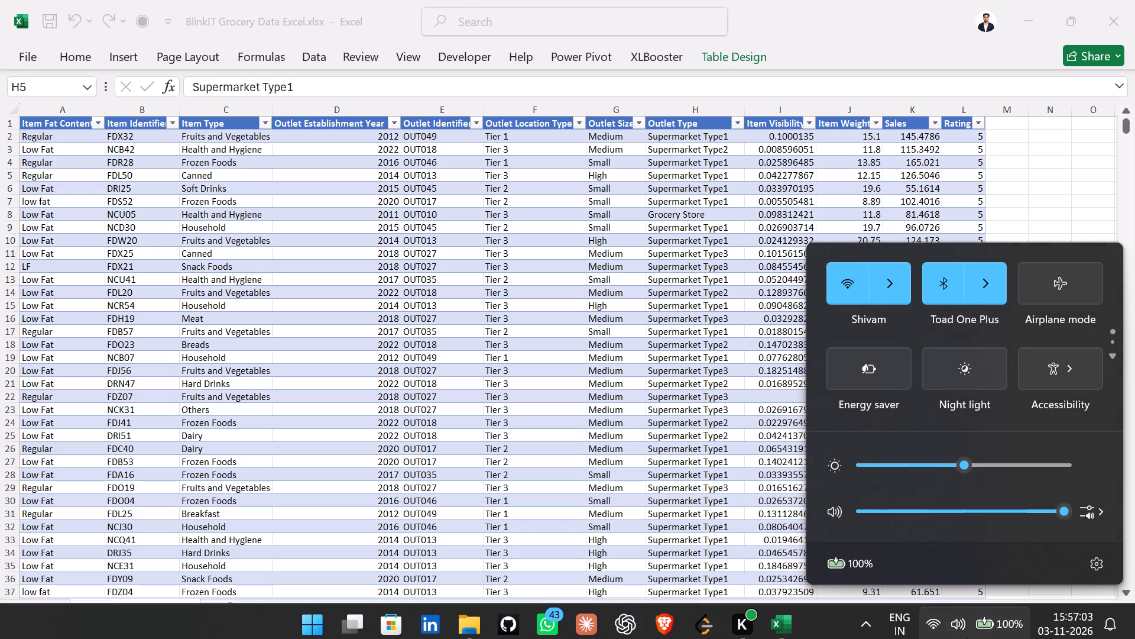
{"action": "left_click", "coordinate": [967, 383]}
{"action": "left_click_drag", "start_coordinate": [954, 466], "coordinate": [951, 469]}
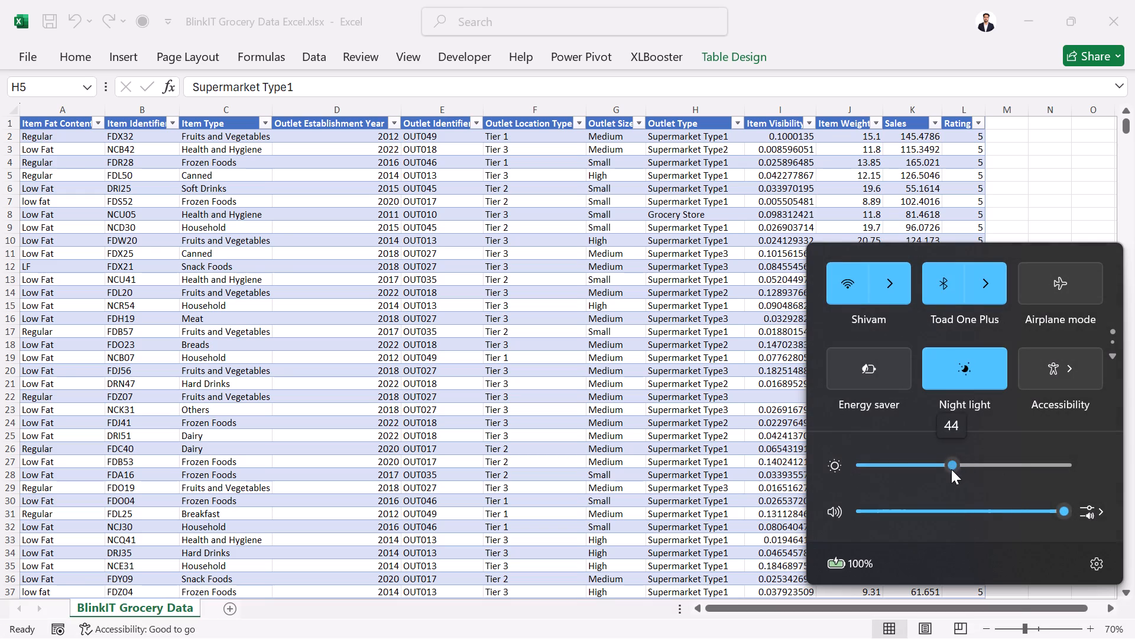
{"action": "left_click_drag", "start_coordinate": [951, 469], "coordinate": [943, 474]}
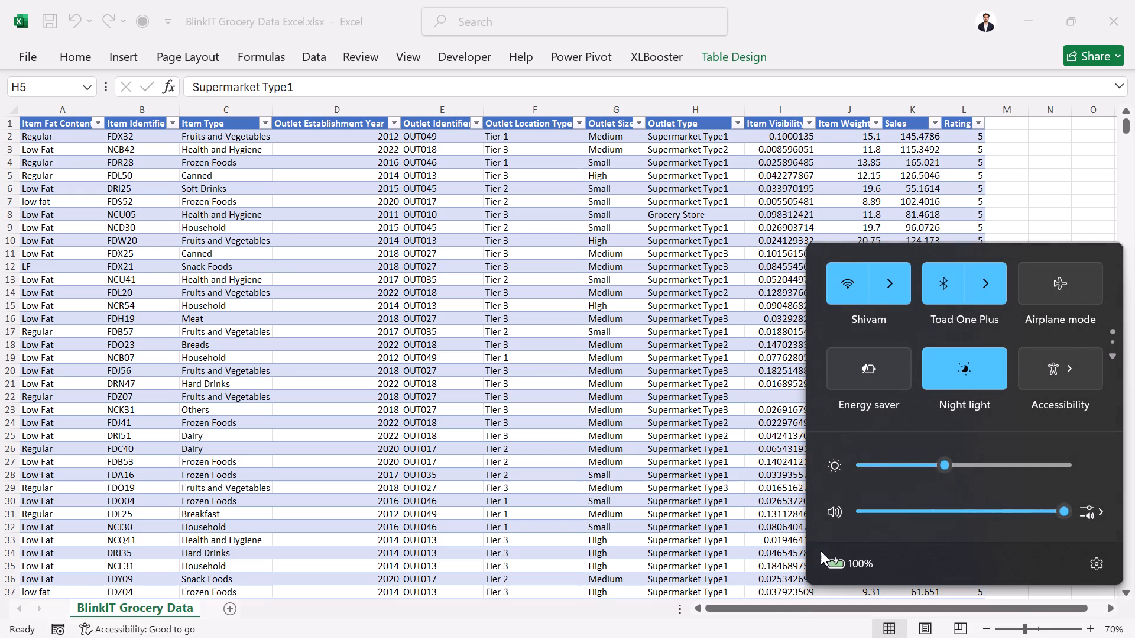
{"action": "left_click", "coordinate": [784, 612]}
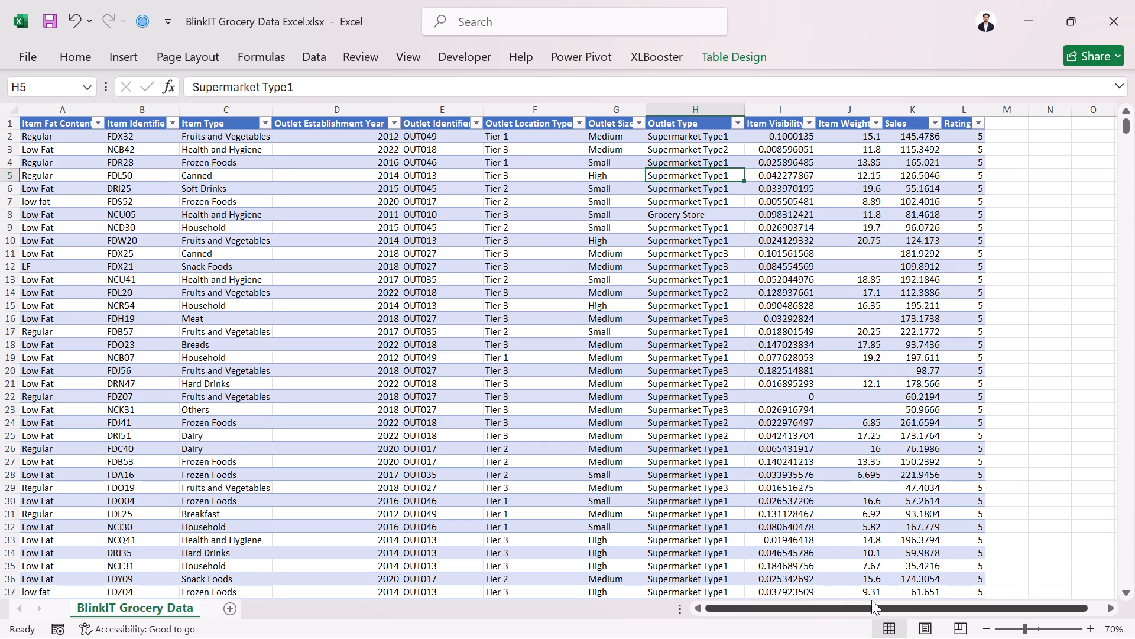
Create a PivotTable from the whole grocery data table, Table1, on a new worksheet, and return to the workbook.
{"action": "key", "text": "ctrl+a"}
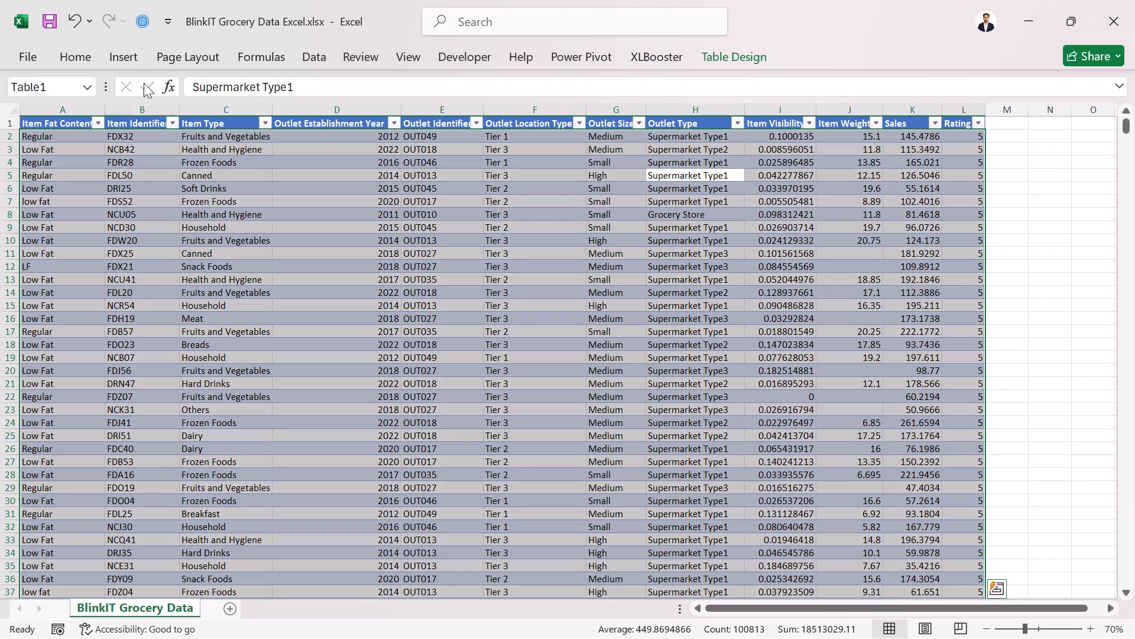
{"action": "left_click", "coordinate": [128, 59]}
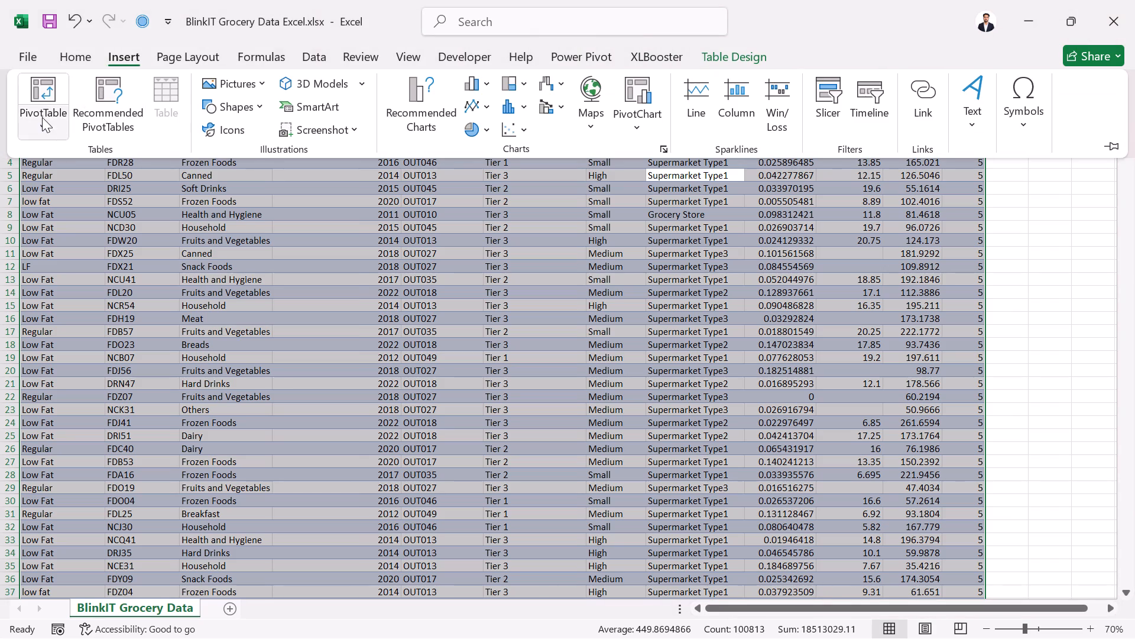
{"action": "left_click", "coordinate": [42, 119]}
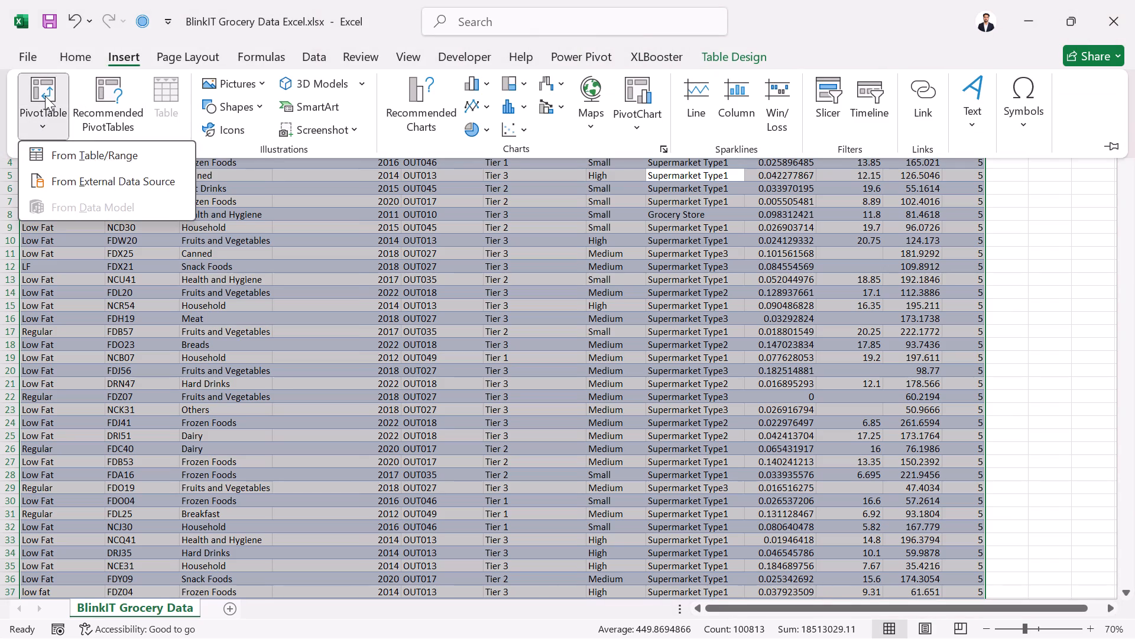
{"action": "left_click", "coordinate": [45, 96]}
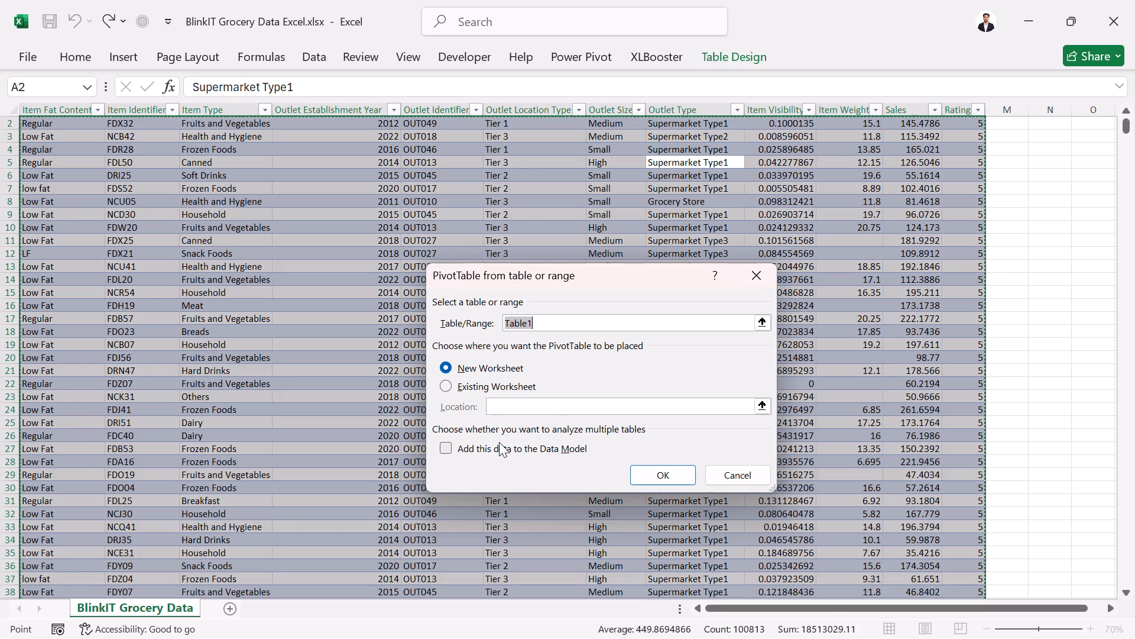
{"action": "left_click_drag", "start_coordinate": [1128, 122], "coordinate": [1127, 570]}
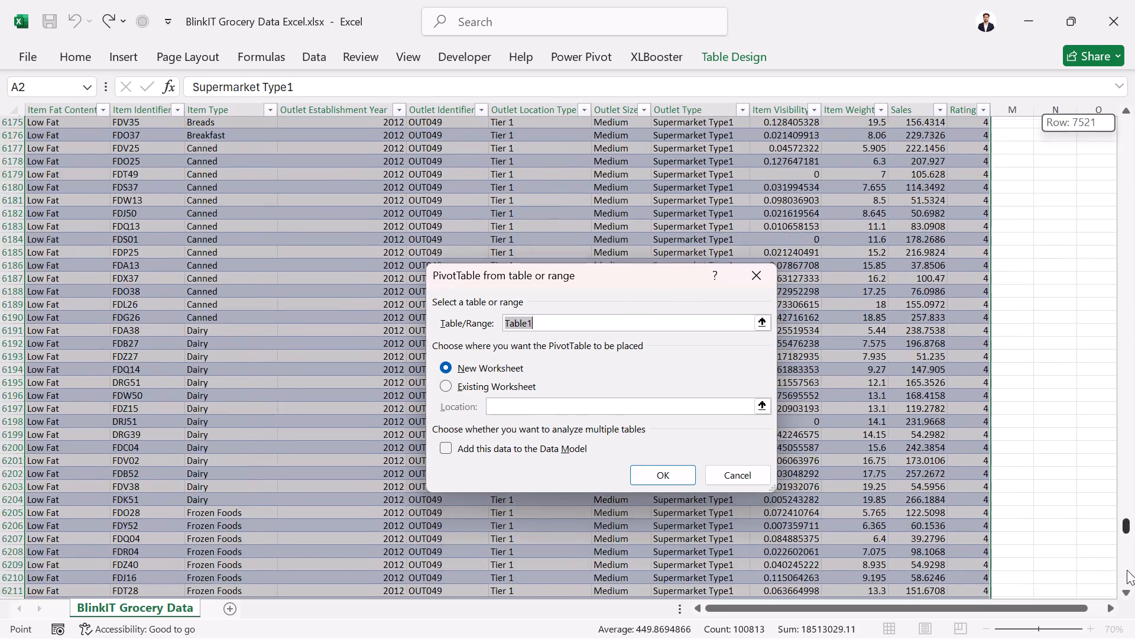
{"action": "left_click_drag", "start_coordinate": [1127, 570], "coordinate": [1107, 40]}
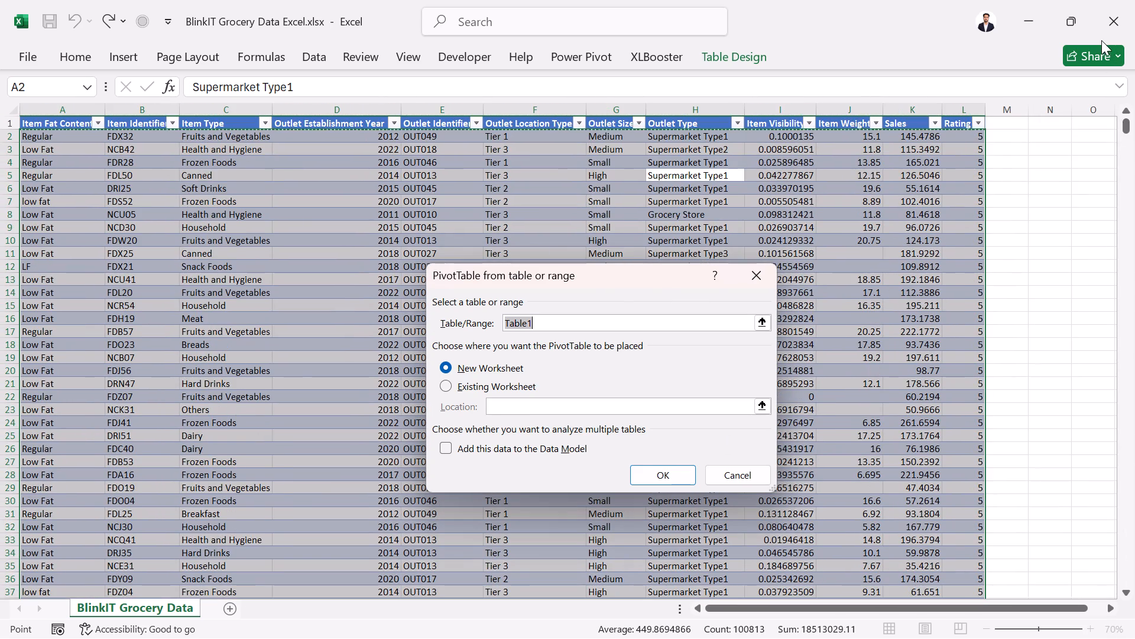
{"action": "left_click_drag", "start_coordinate": [1126, 122], "coordinate": [1126, 187]}
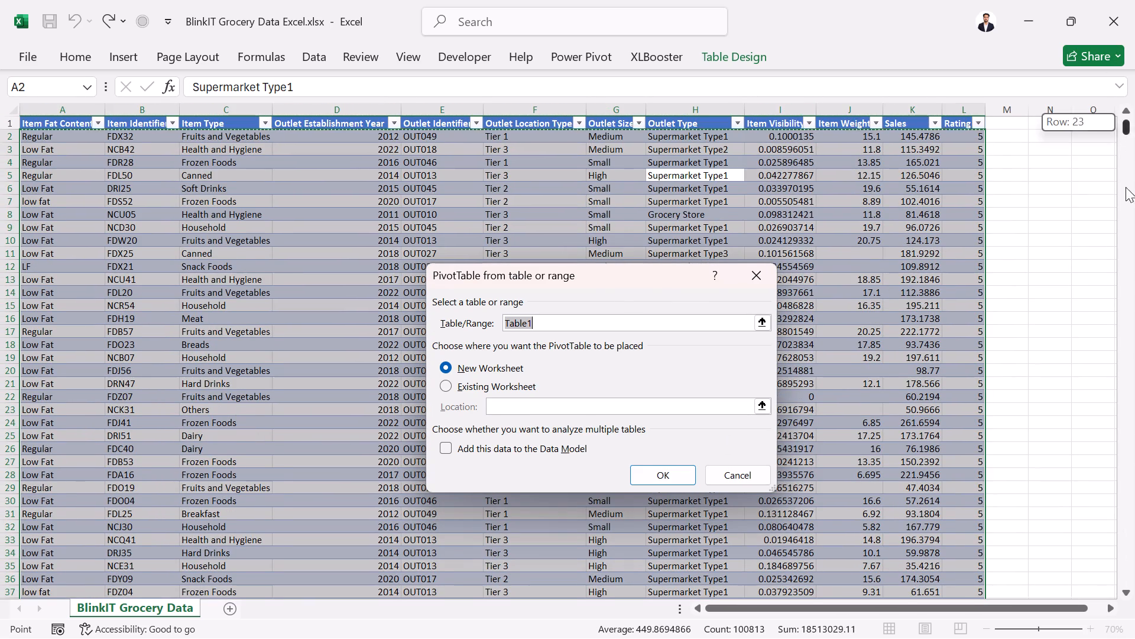
{"action": "left_click_drag", "start_coordinate": [1126, 187], "coordinate": [1128, 128]}
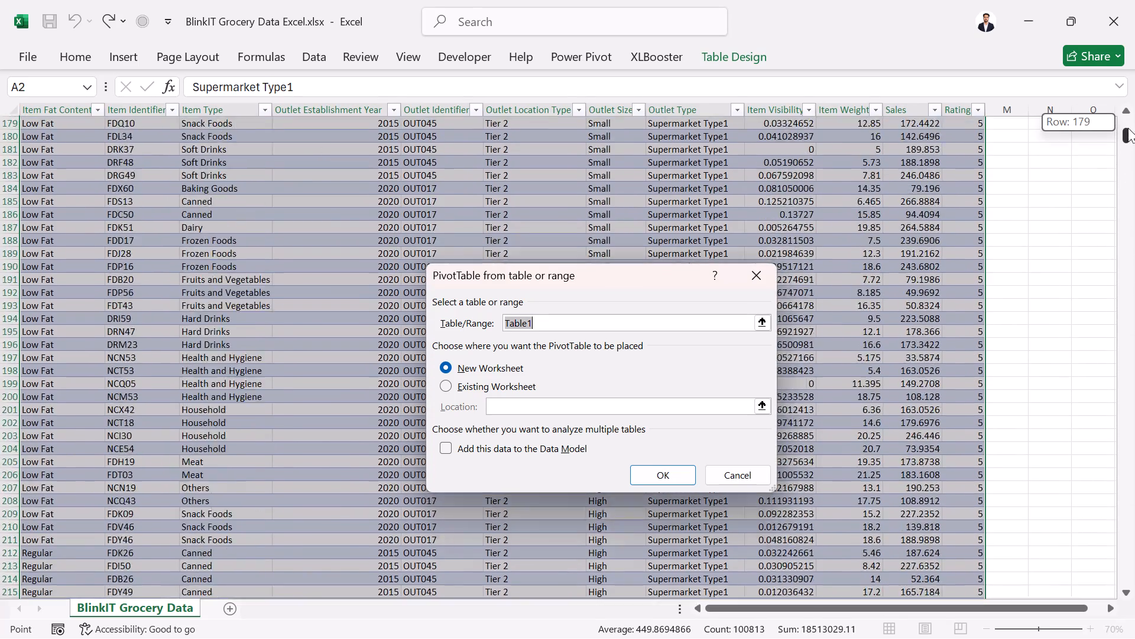
{"action": "left_click_drag", "start_coordinate": [1128, 128], "coordinate": [1128, 87]}
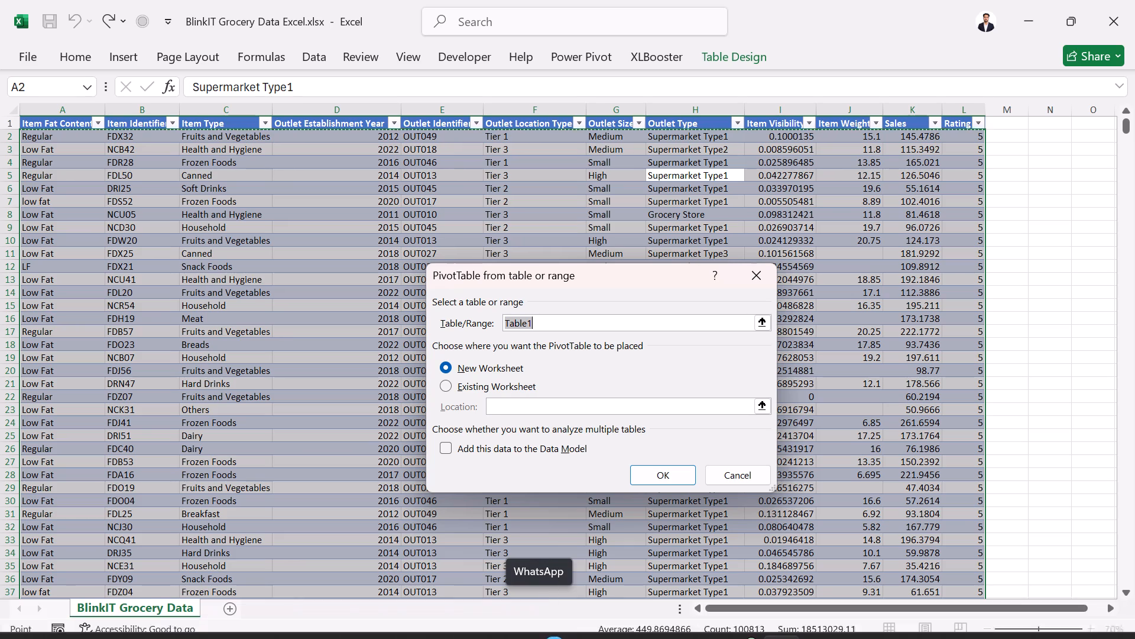
{"action": "left_click", "coordinate": [673, 476]}
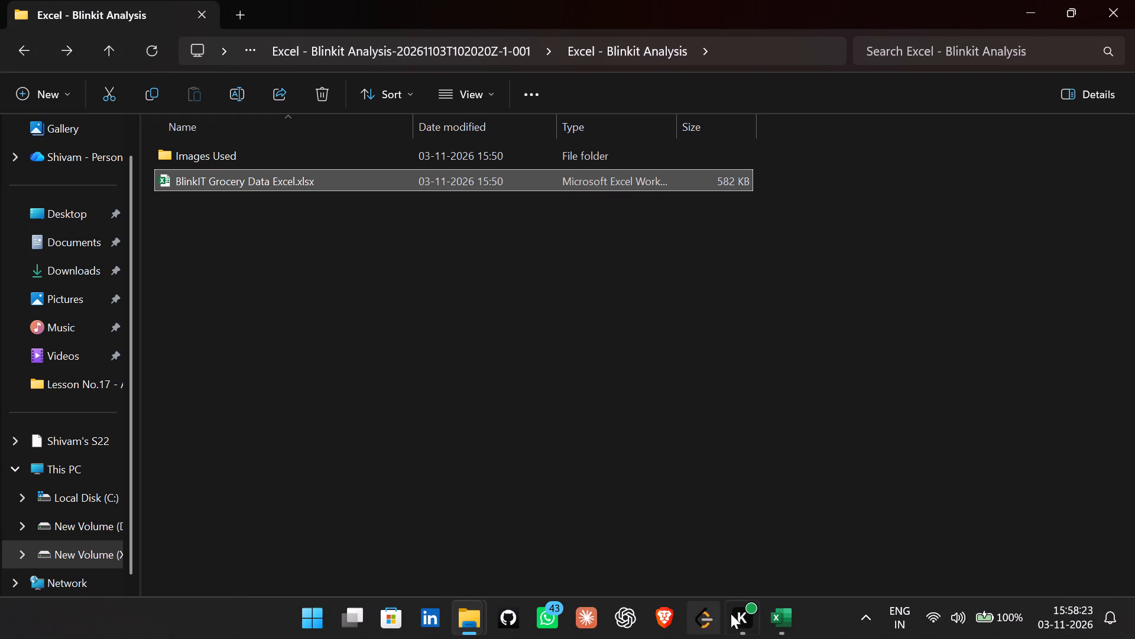
{"action": "left_click", "coordinate": [771, 611]}
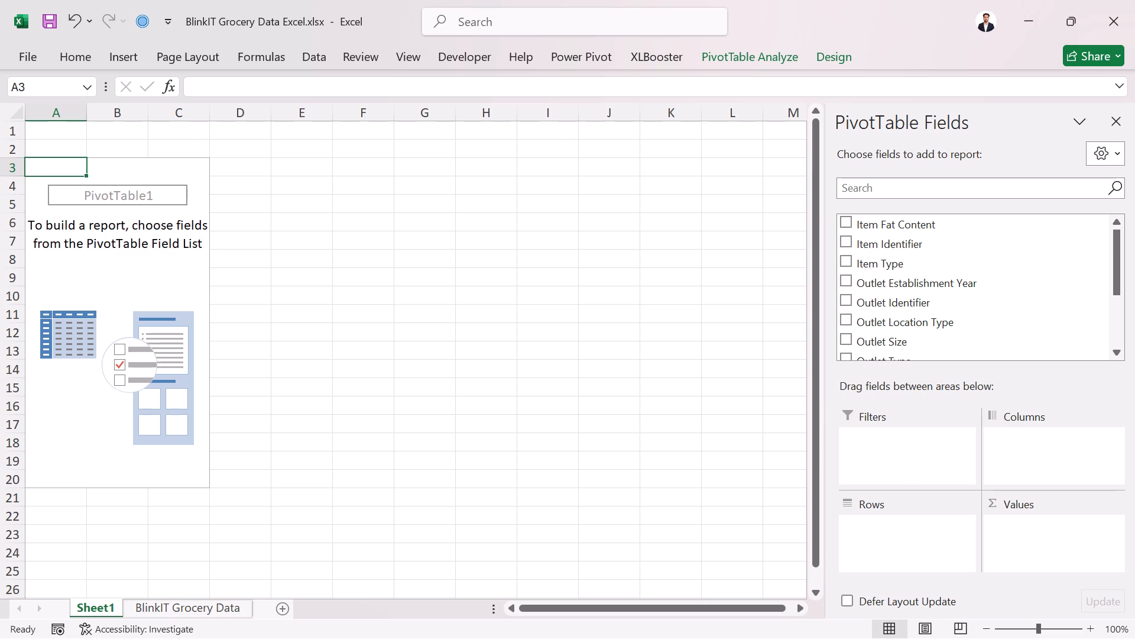
Add the Sales field to the PivotTable's Values area as Sum of Sales.
{"action": "scroll", "coordinate": [1010, 324], "scroll_direction": "down", "scroll_amount": 3}
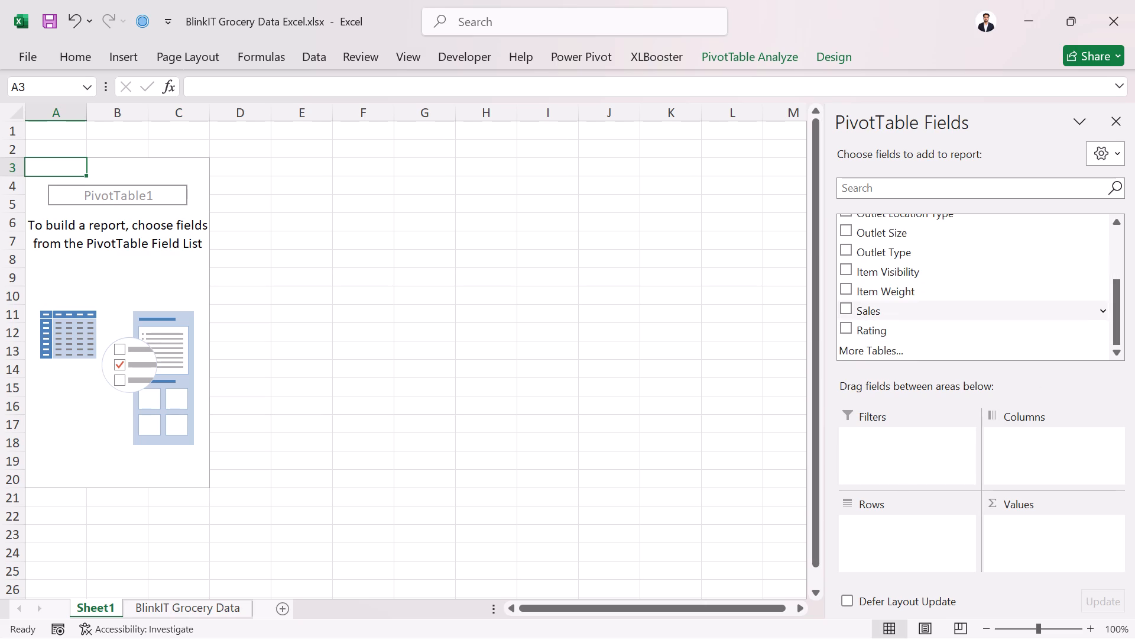
{"action": "left_click_drag", "start_coordinate": [895, 309], "coordinate": [1038, 560]}
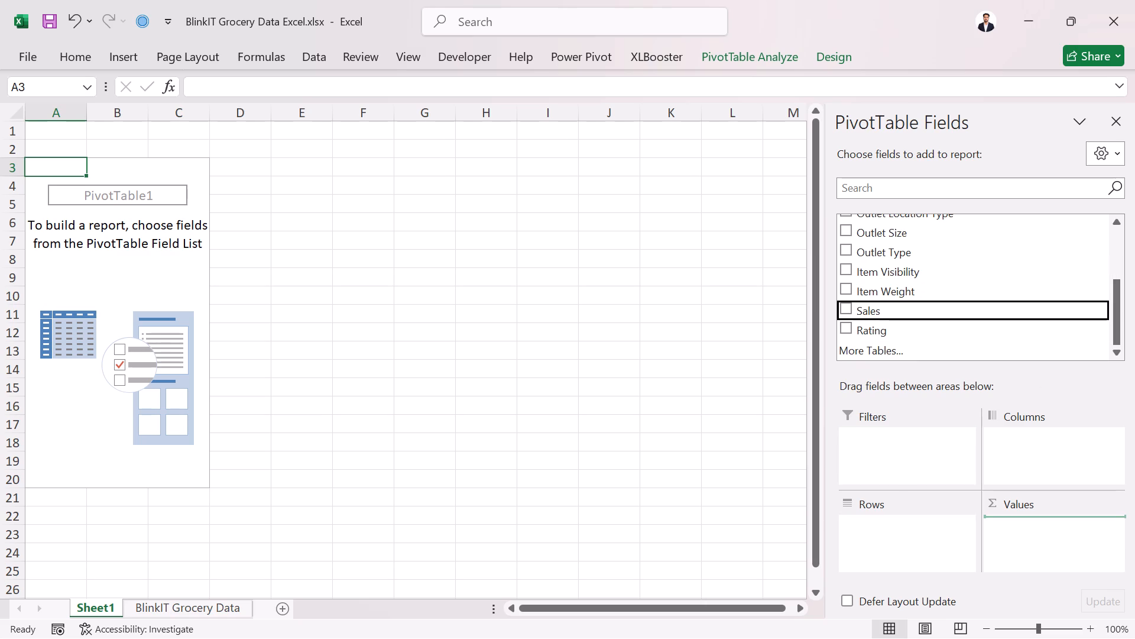
{"action": "left_click_drag", "start_coordinate": [1038, 560], "coordinate": [1044, 555]}
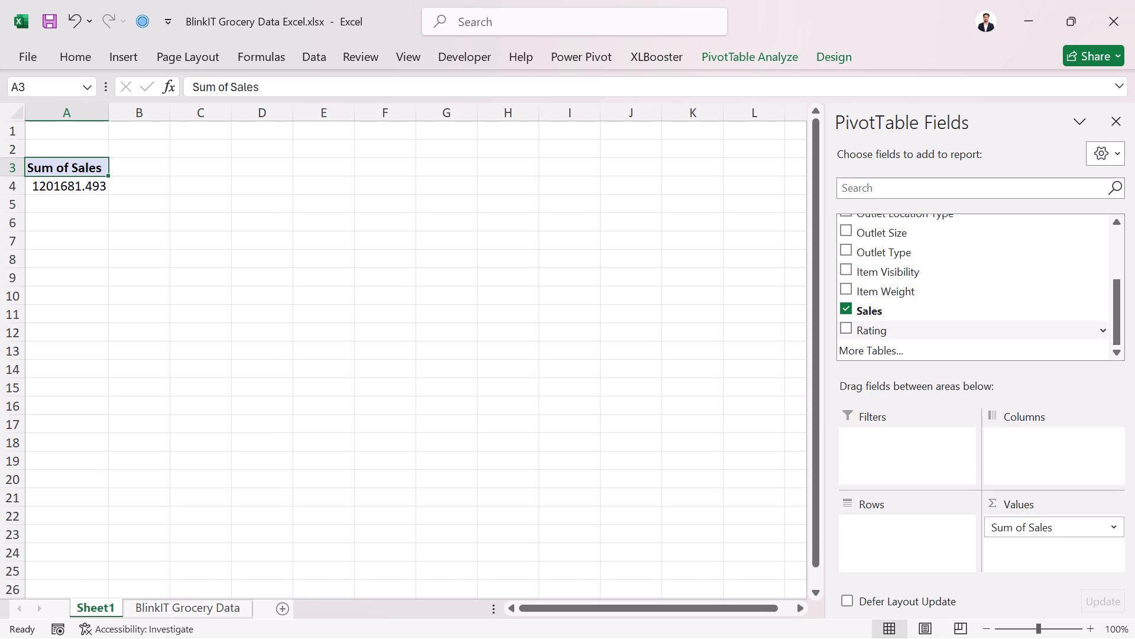
Add the Sales field to the PivotTable's Values area a second time, below Sum of Sales.
{"action": "scroll", "coordinate": [315, 439], "scroll_direction": "up", "scroll_amount": 5}
{"action": "scroll", "coordinate": [909, 322], "scroll_direction": "up", "scroll_amount": 1}
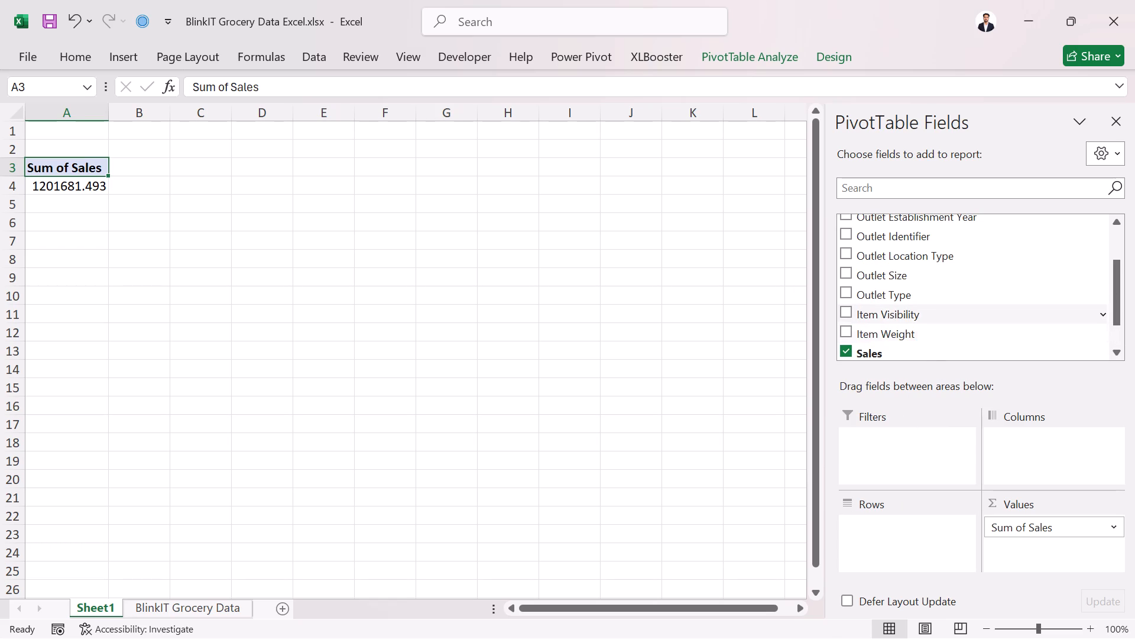
{"action": "left_click_drag", "start_coordinate": [884, 348], "coordinate": [1025, 585]}
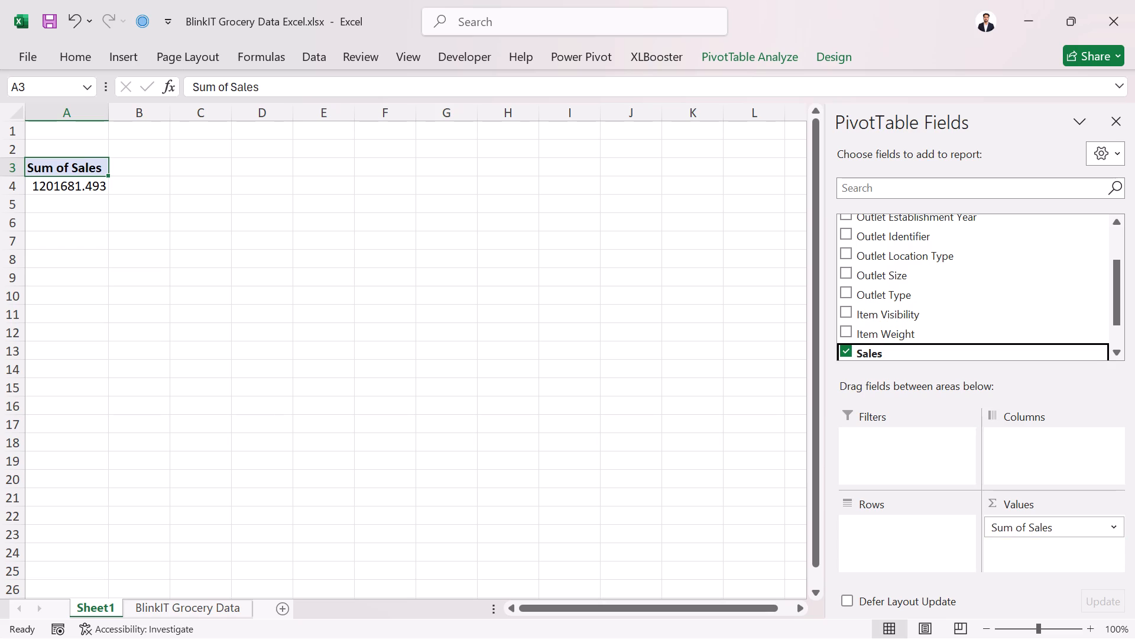
{"action": "left_click_drag", "start_coordinate": [1025, 585], "coordinate": [1029, 548]}
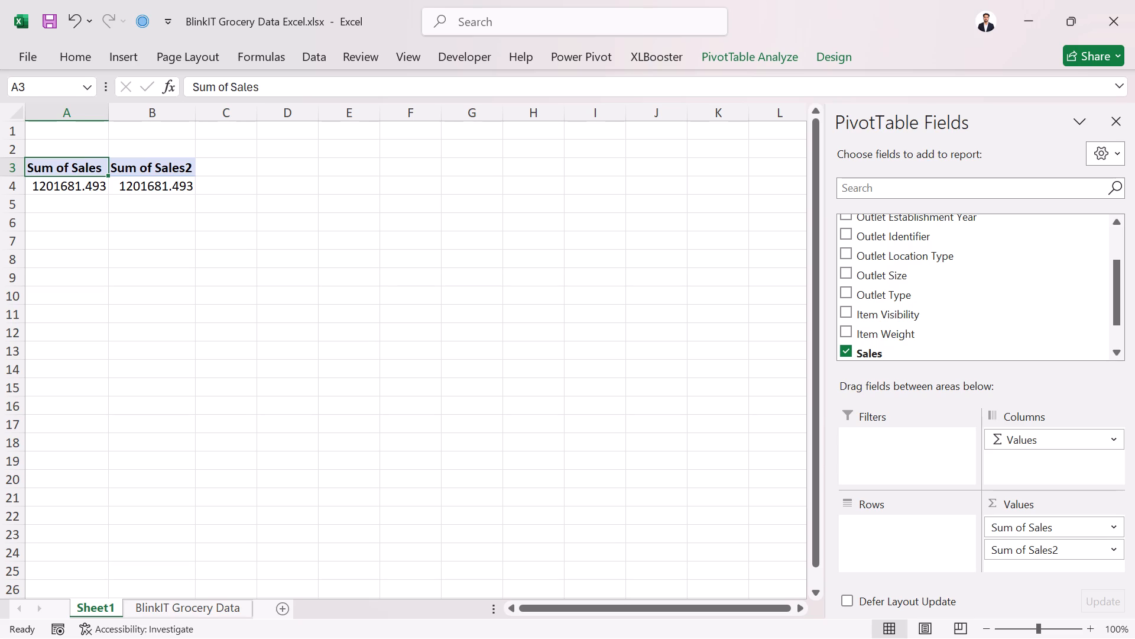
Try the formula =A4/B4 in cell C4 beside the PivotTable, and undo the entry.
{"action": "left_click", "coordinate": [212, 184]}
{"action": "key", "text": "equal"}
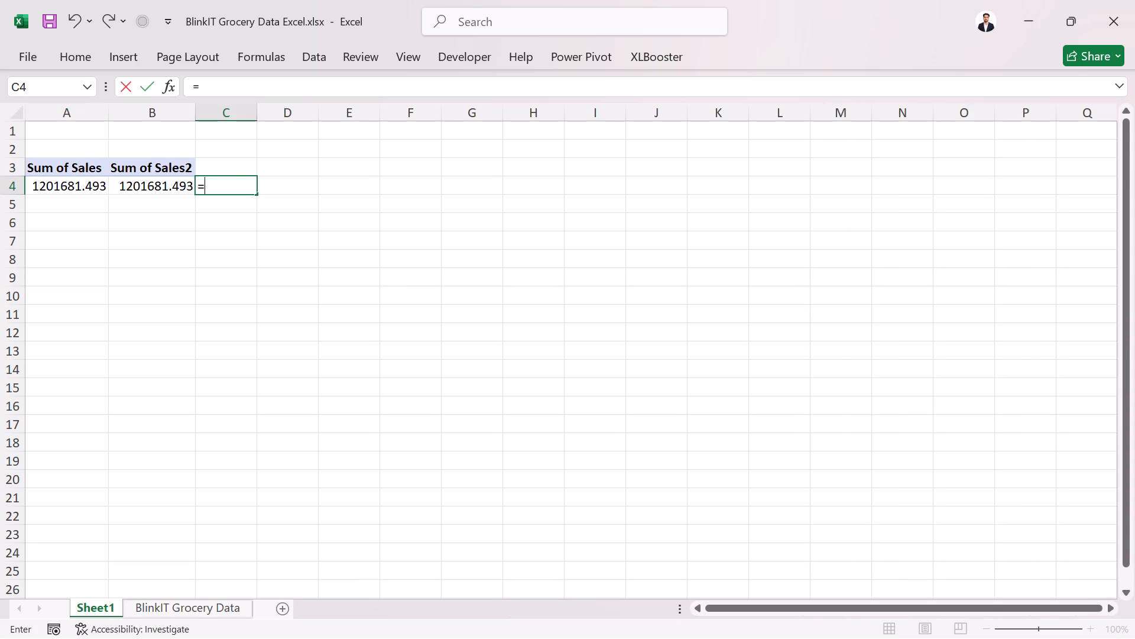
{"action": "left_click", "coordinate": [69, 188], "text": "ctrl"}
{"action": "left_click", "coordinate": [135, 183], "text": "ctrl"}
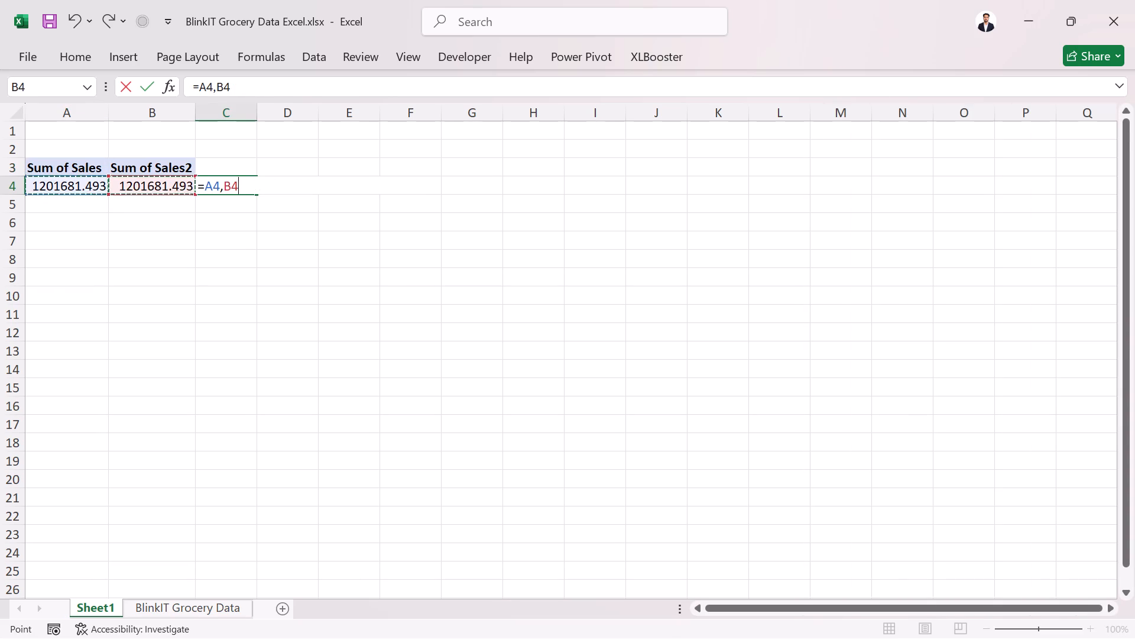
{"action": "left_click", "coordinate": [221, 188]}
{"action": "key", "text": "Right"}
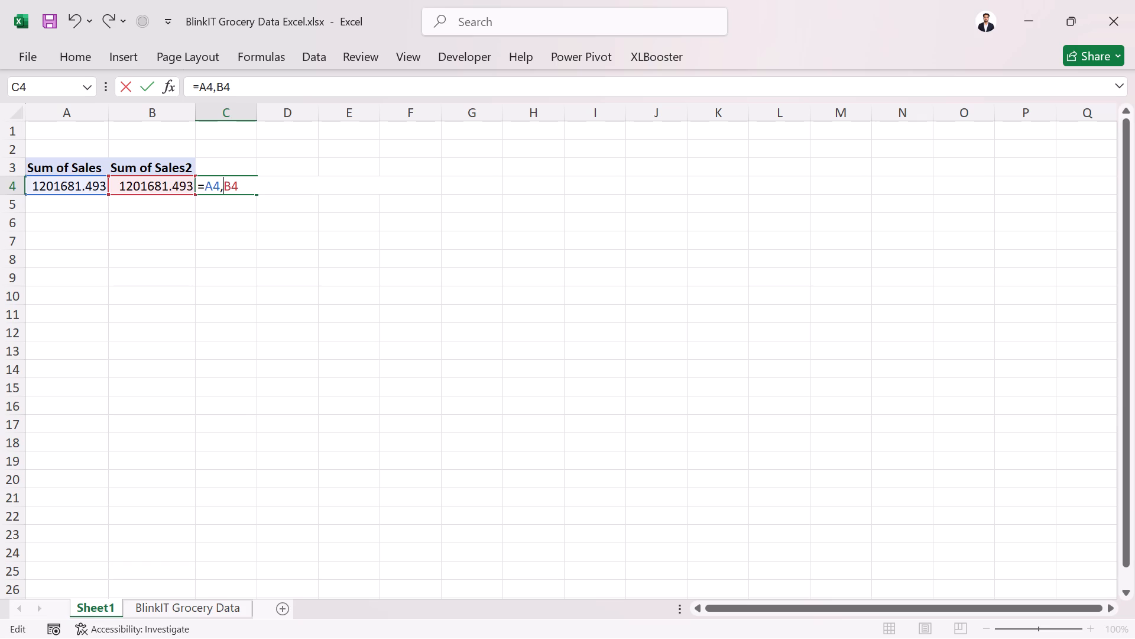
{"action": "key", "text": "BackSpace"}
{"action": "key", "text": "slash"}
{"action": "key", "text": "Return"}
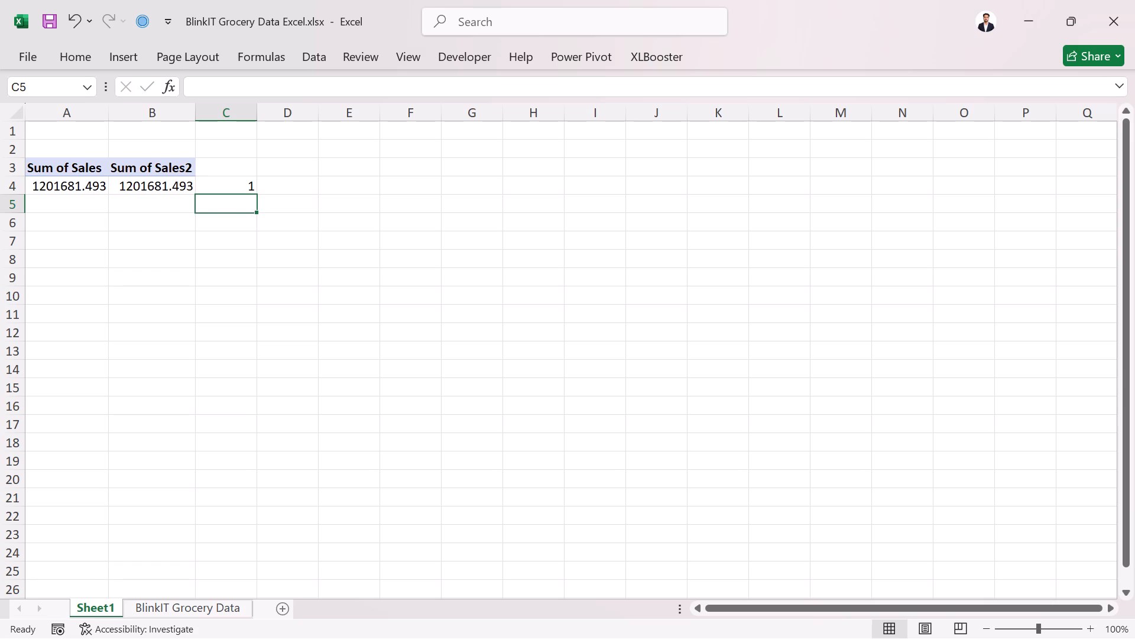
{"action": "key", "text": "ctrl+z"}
Begin an AVERAGE formula in cell C4 that references the PivotTable's Sum of Sales2 value in B4.
{"action": "double_click", "coordinate": [232, 187]}
{"action": "double_click", "coordinate": [236, 187]}
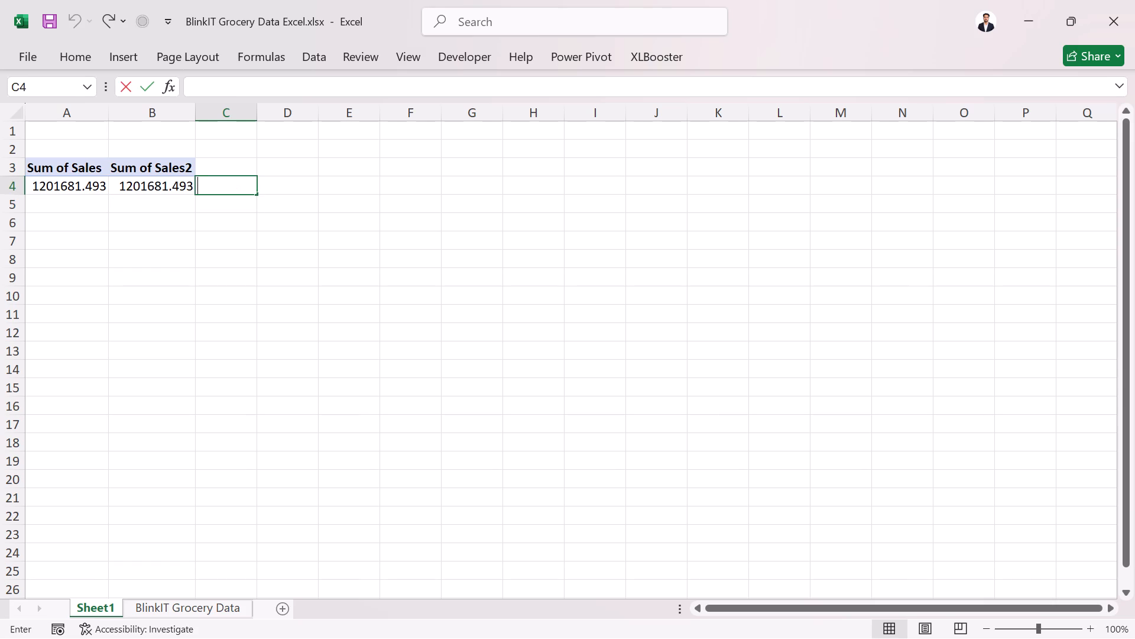
{"action": "type", "text": "=add"}
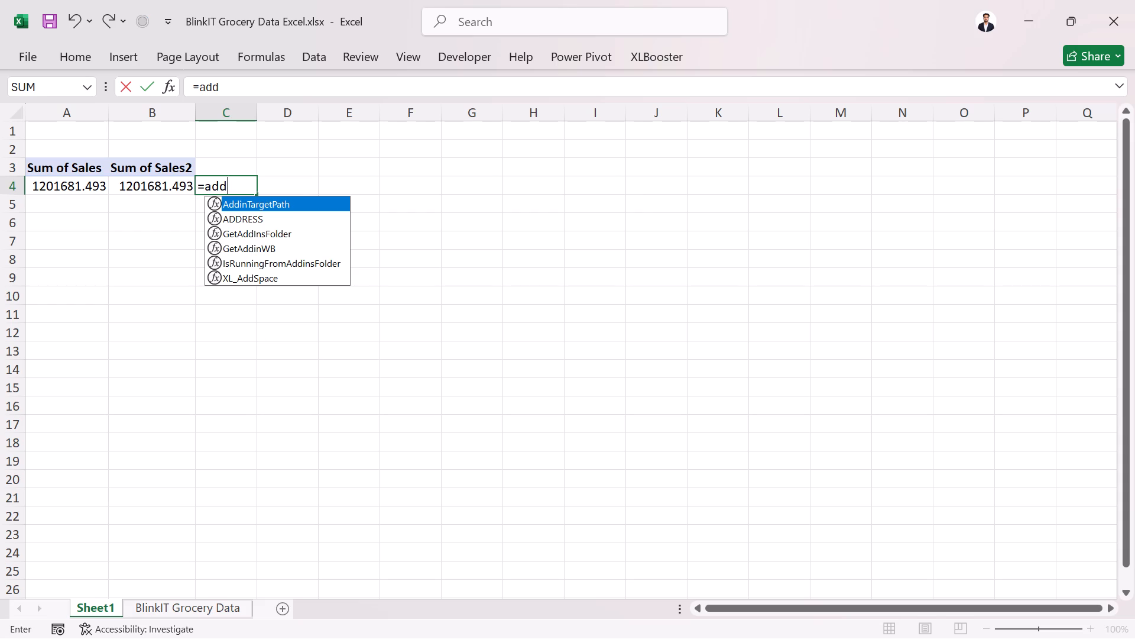
{"action": "key", "text": "BackSpace"}
{"action": "key", "text": "BackSpace"}
{"action": "type", "text": "vera"}
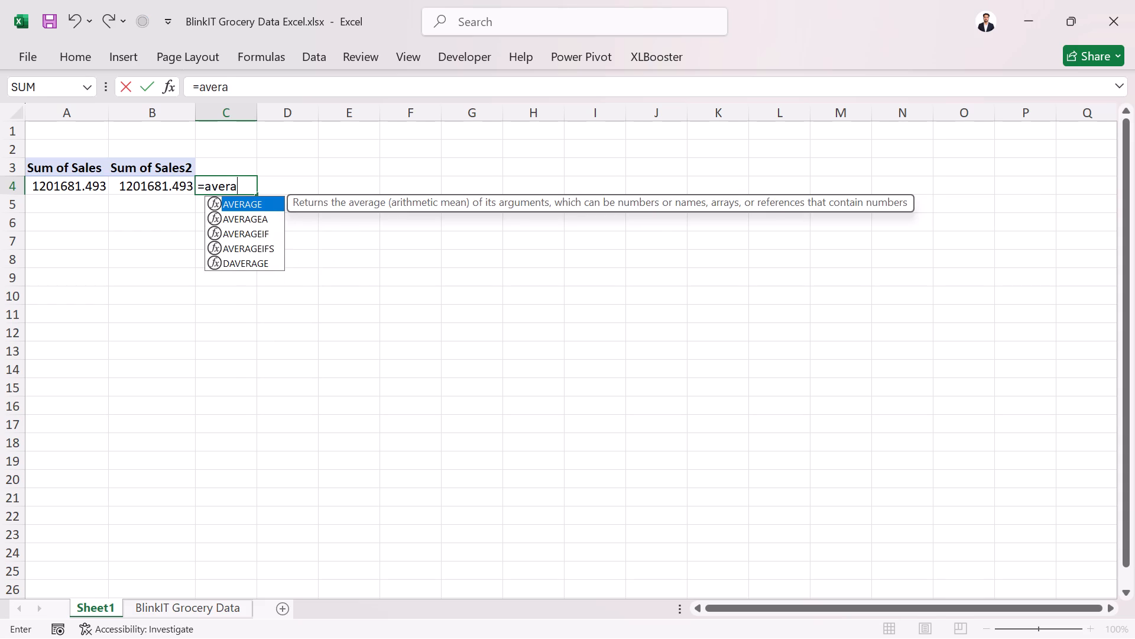
{"action": "key", "text": "Tab"}
{"action": "left_click", "coordinate": [72, 183]}
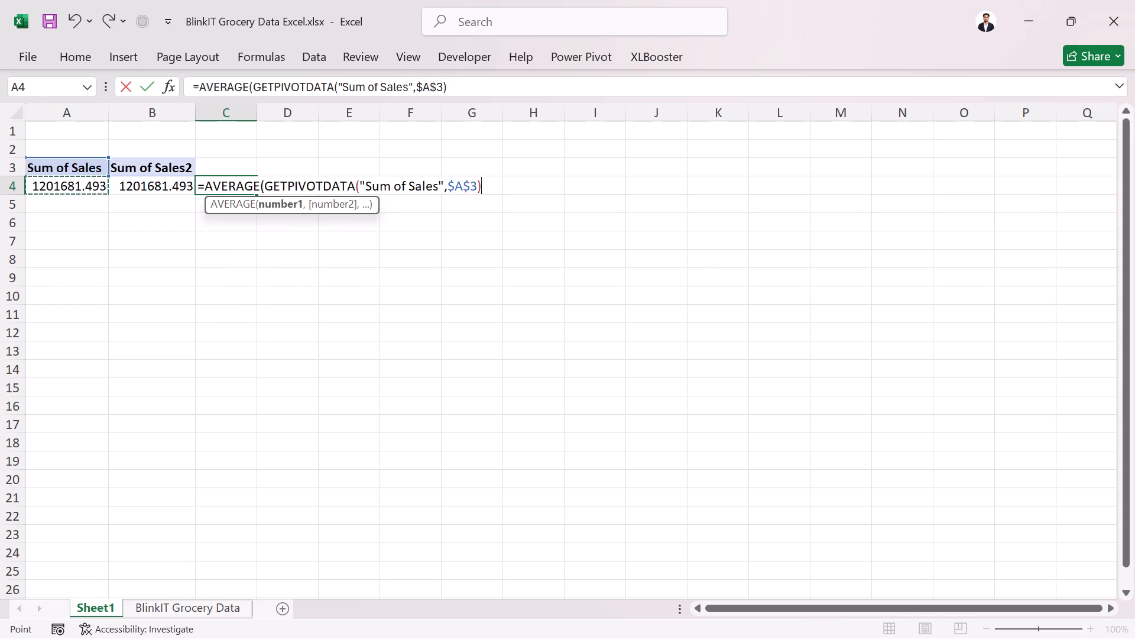
{"action": "left_click", "coordinate": [173, 185]}
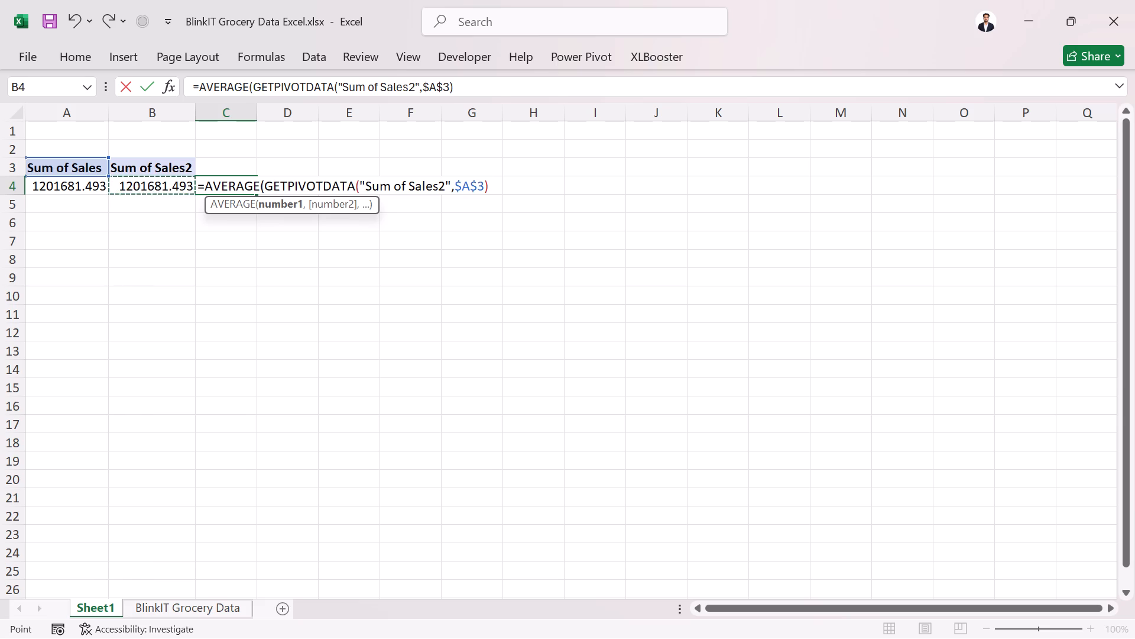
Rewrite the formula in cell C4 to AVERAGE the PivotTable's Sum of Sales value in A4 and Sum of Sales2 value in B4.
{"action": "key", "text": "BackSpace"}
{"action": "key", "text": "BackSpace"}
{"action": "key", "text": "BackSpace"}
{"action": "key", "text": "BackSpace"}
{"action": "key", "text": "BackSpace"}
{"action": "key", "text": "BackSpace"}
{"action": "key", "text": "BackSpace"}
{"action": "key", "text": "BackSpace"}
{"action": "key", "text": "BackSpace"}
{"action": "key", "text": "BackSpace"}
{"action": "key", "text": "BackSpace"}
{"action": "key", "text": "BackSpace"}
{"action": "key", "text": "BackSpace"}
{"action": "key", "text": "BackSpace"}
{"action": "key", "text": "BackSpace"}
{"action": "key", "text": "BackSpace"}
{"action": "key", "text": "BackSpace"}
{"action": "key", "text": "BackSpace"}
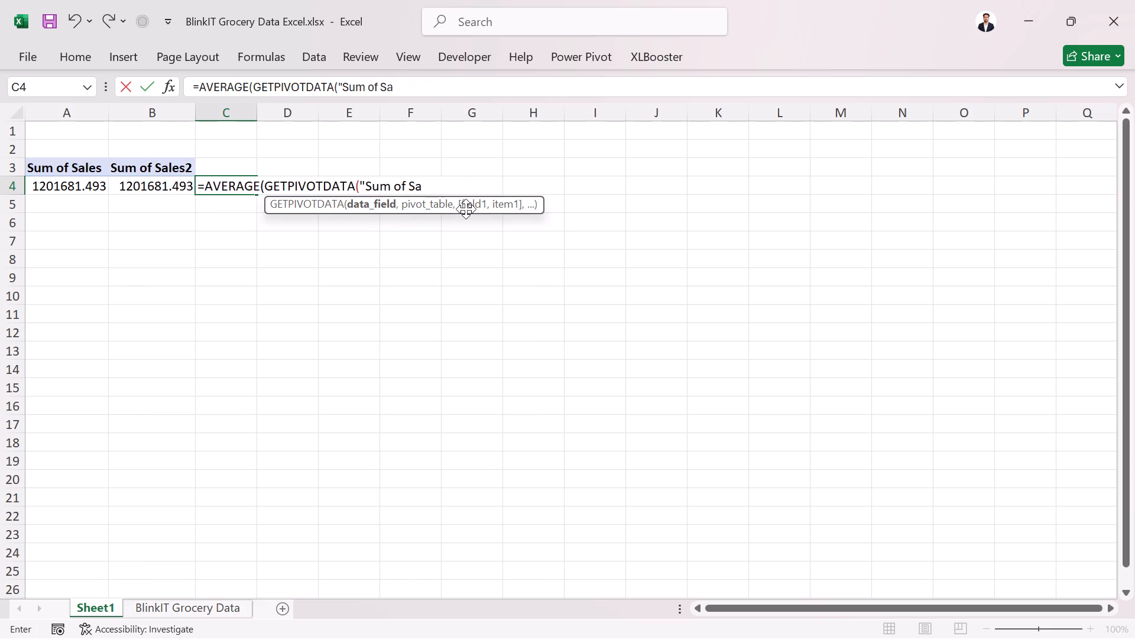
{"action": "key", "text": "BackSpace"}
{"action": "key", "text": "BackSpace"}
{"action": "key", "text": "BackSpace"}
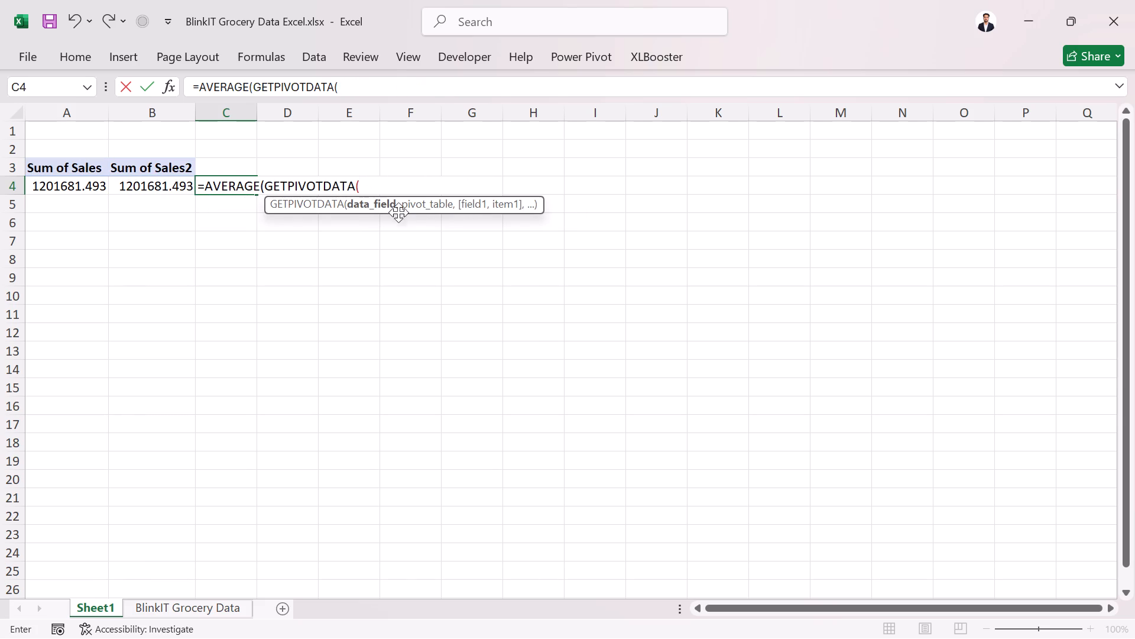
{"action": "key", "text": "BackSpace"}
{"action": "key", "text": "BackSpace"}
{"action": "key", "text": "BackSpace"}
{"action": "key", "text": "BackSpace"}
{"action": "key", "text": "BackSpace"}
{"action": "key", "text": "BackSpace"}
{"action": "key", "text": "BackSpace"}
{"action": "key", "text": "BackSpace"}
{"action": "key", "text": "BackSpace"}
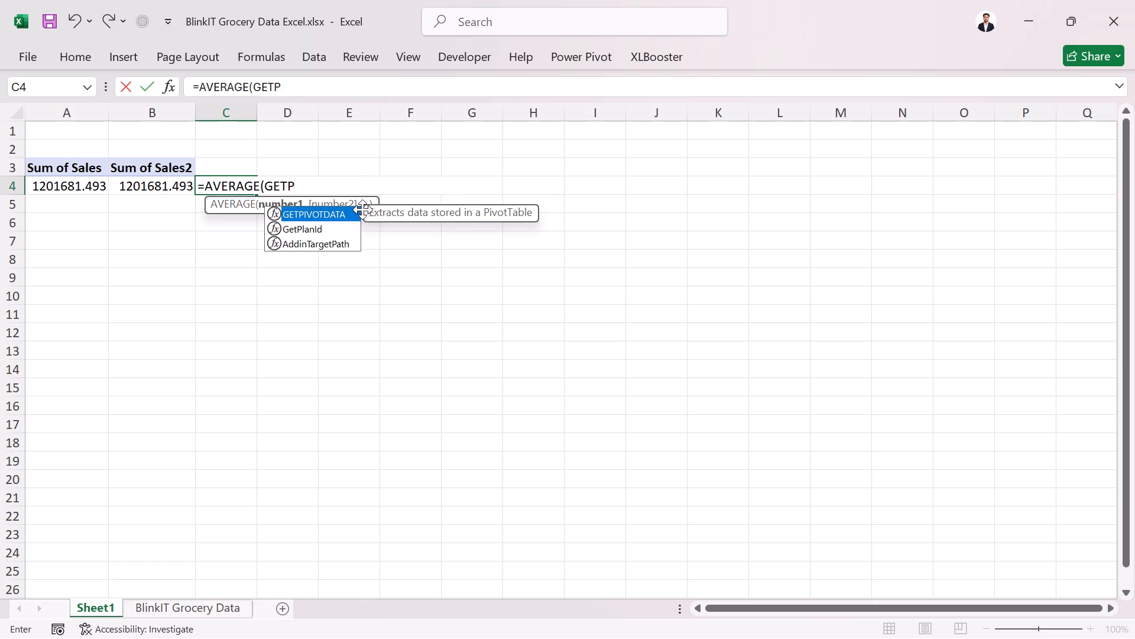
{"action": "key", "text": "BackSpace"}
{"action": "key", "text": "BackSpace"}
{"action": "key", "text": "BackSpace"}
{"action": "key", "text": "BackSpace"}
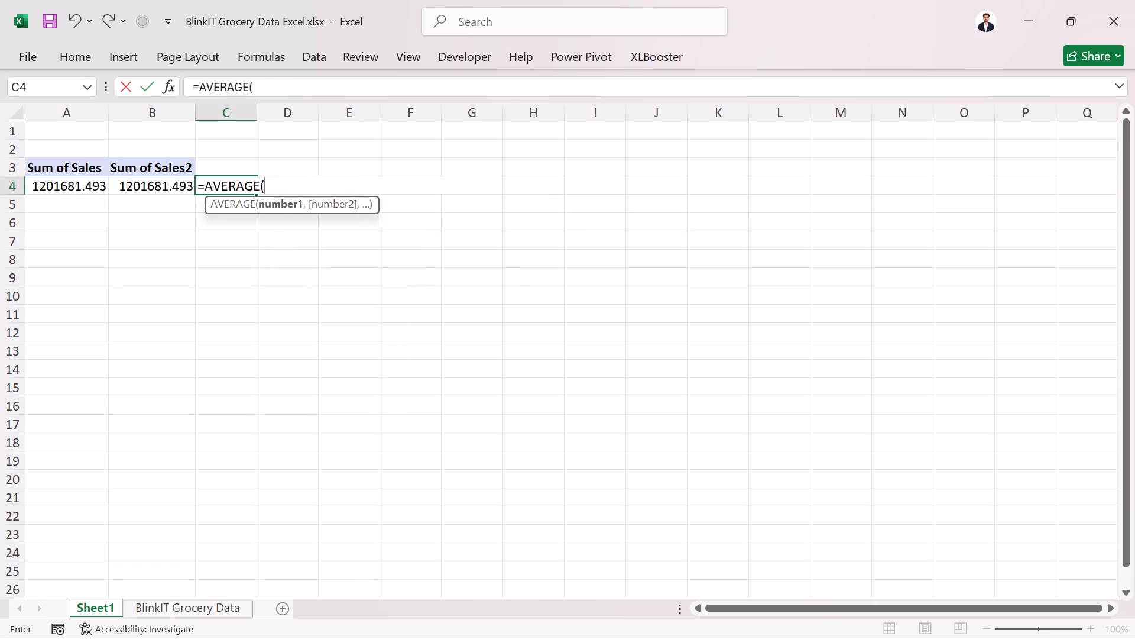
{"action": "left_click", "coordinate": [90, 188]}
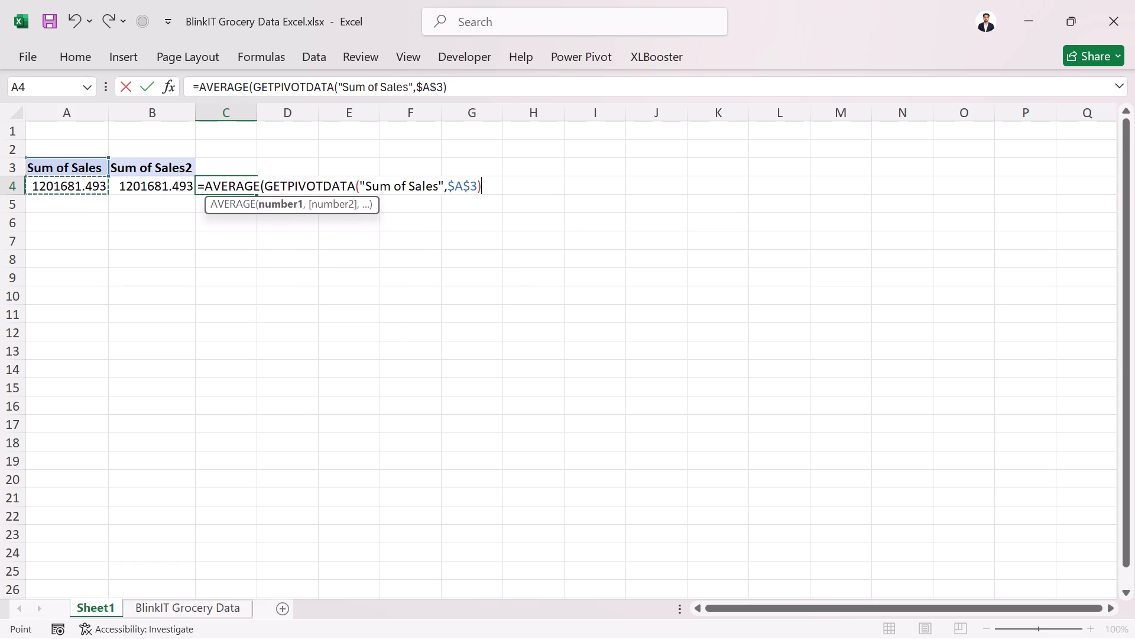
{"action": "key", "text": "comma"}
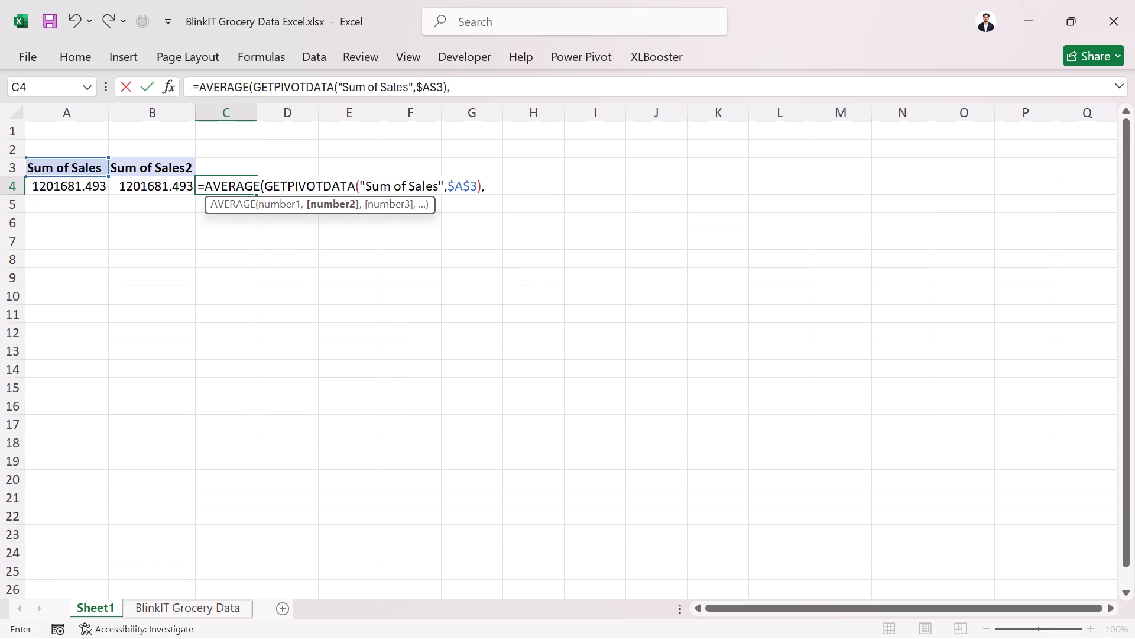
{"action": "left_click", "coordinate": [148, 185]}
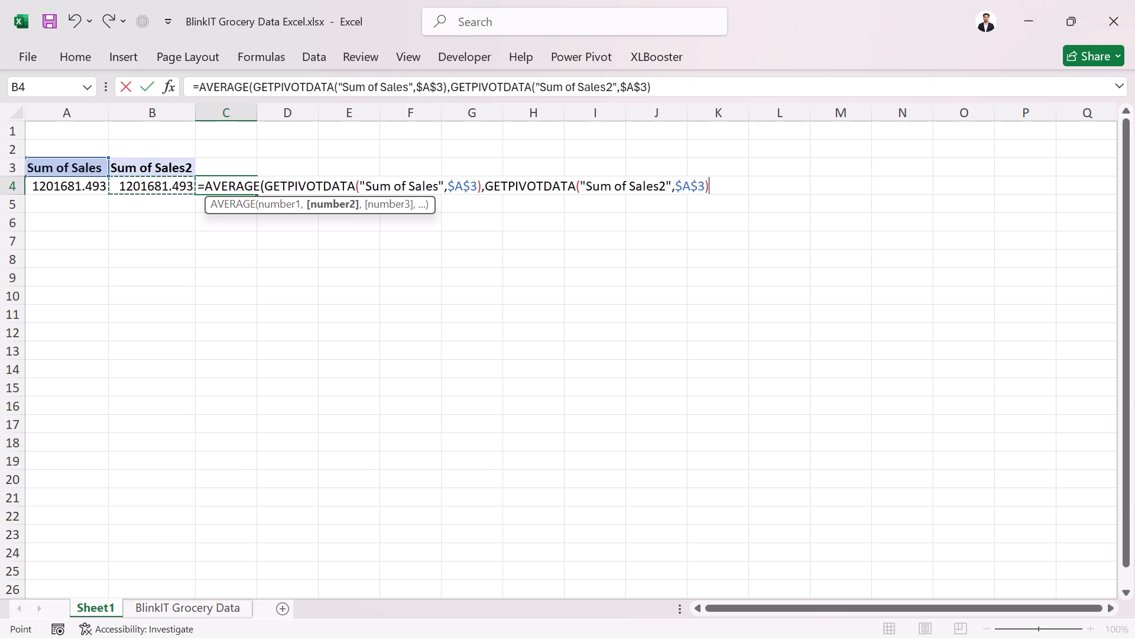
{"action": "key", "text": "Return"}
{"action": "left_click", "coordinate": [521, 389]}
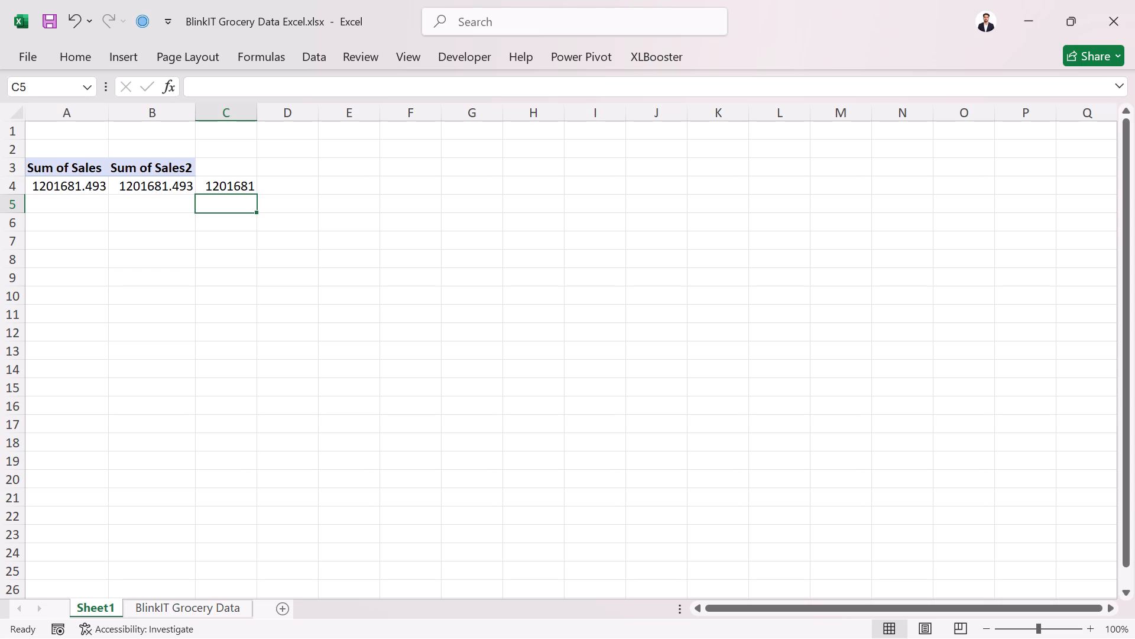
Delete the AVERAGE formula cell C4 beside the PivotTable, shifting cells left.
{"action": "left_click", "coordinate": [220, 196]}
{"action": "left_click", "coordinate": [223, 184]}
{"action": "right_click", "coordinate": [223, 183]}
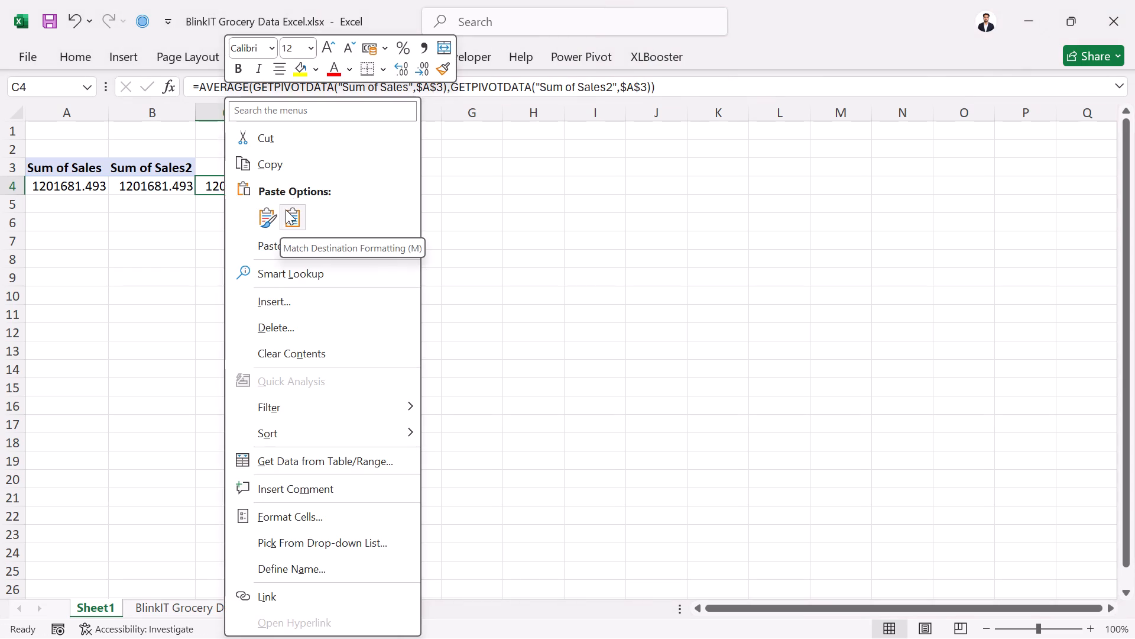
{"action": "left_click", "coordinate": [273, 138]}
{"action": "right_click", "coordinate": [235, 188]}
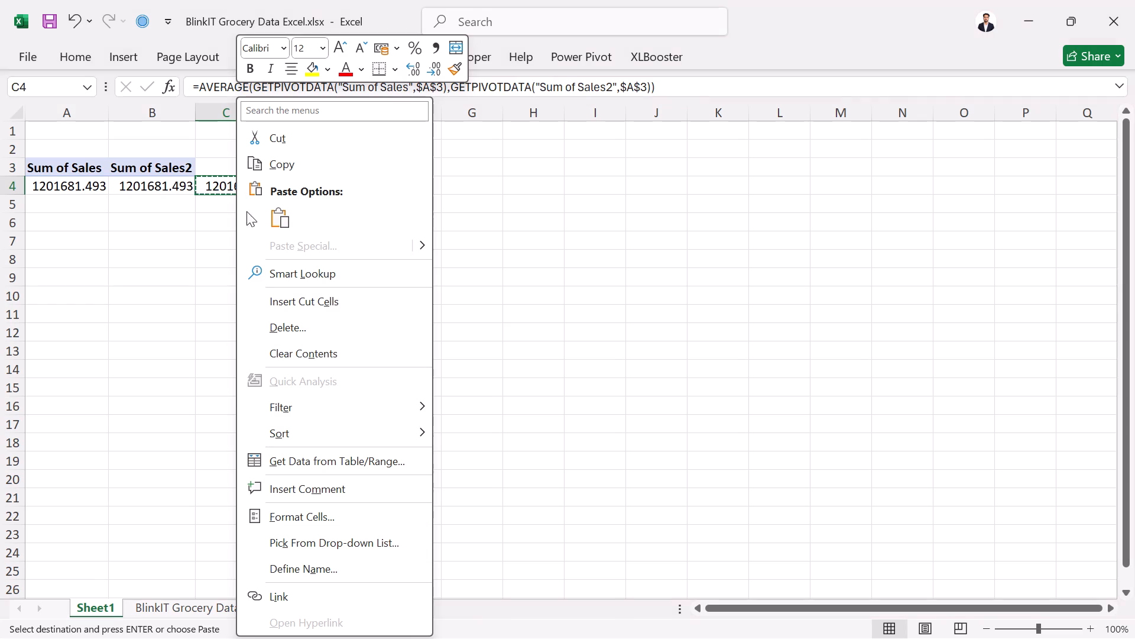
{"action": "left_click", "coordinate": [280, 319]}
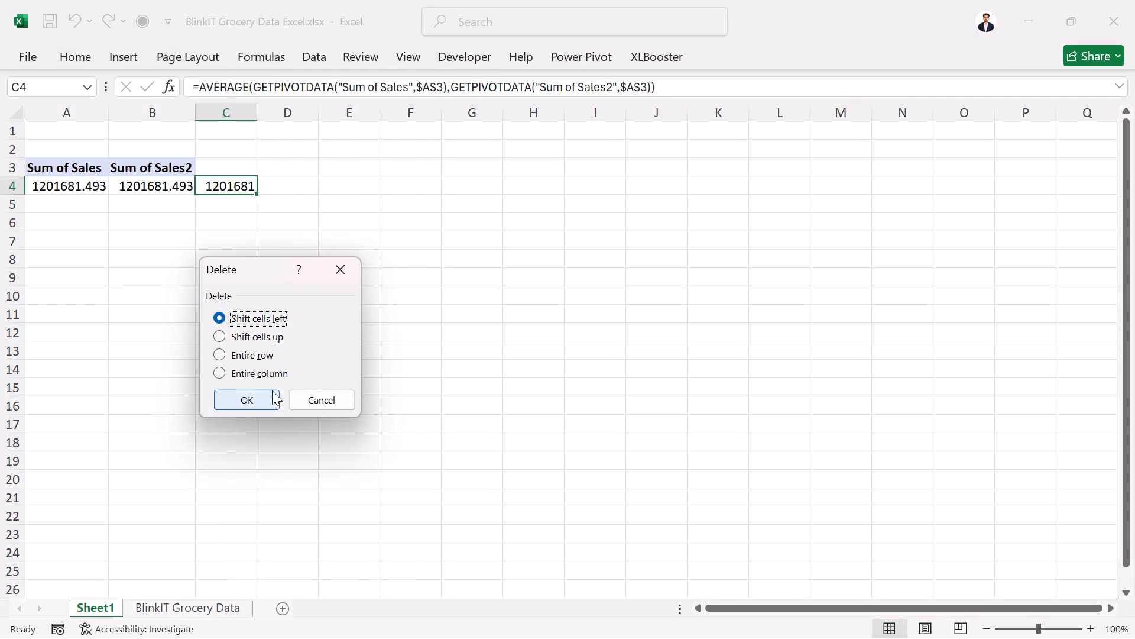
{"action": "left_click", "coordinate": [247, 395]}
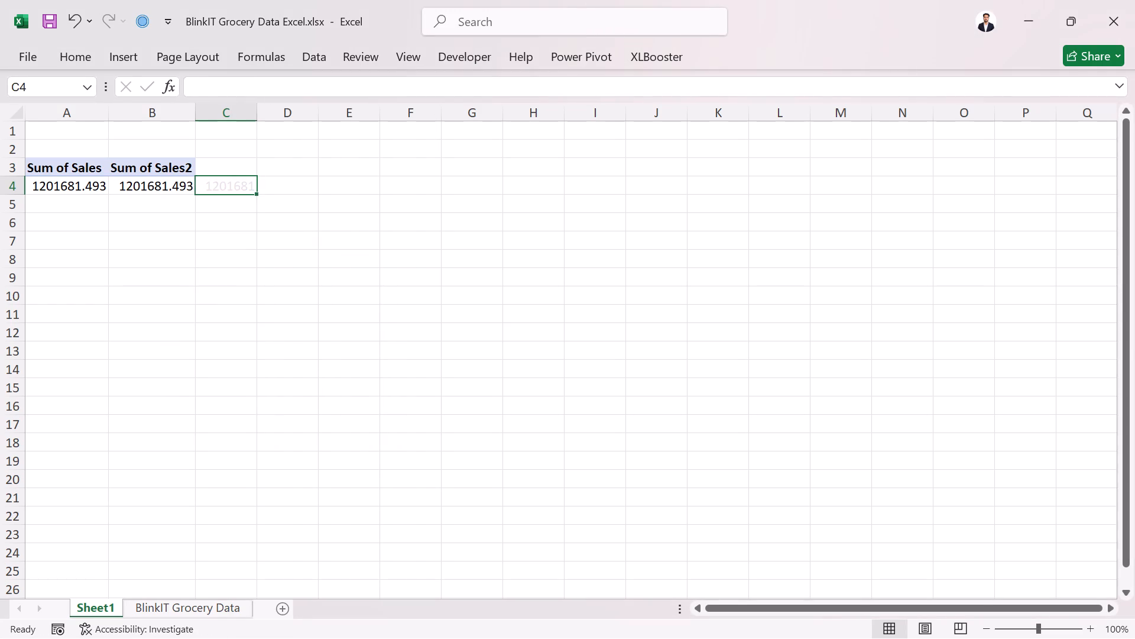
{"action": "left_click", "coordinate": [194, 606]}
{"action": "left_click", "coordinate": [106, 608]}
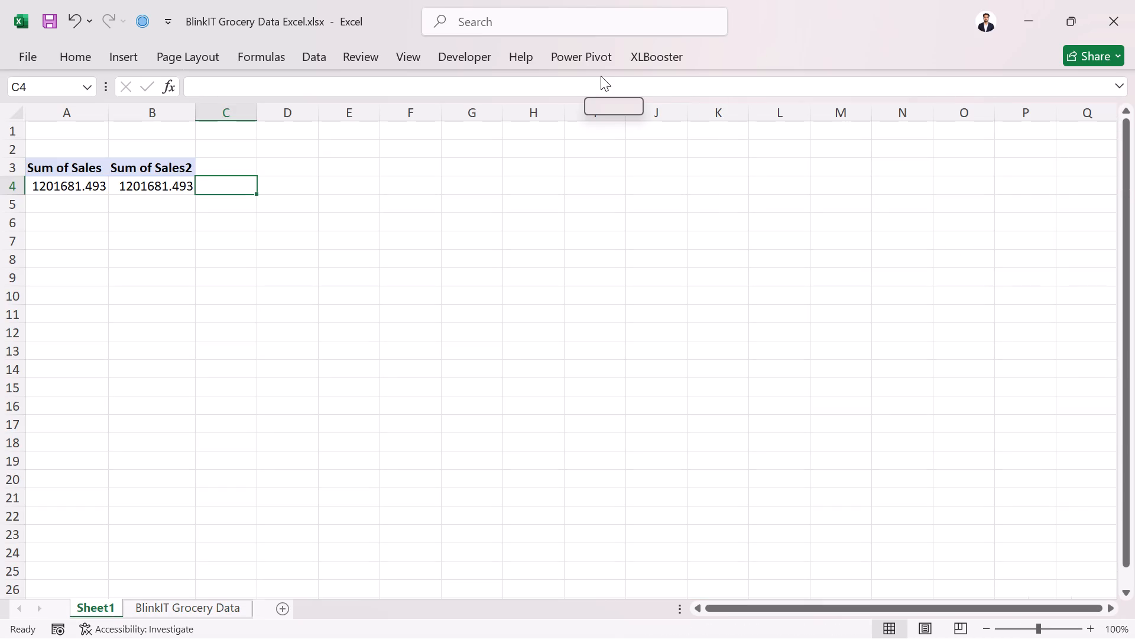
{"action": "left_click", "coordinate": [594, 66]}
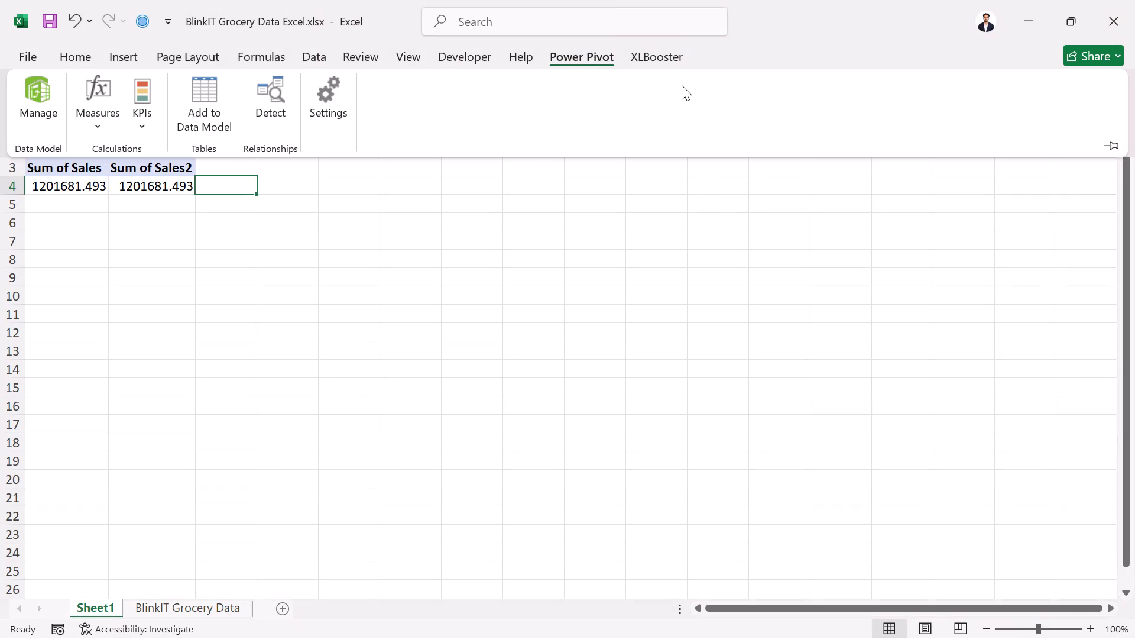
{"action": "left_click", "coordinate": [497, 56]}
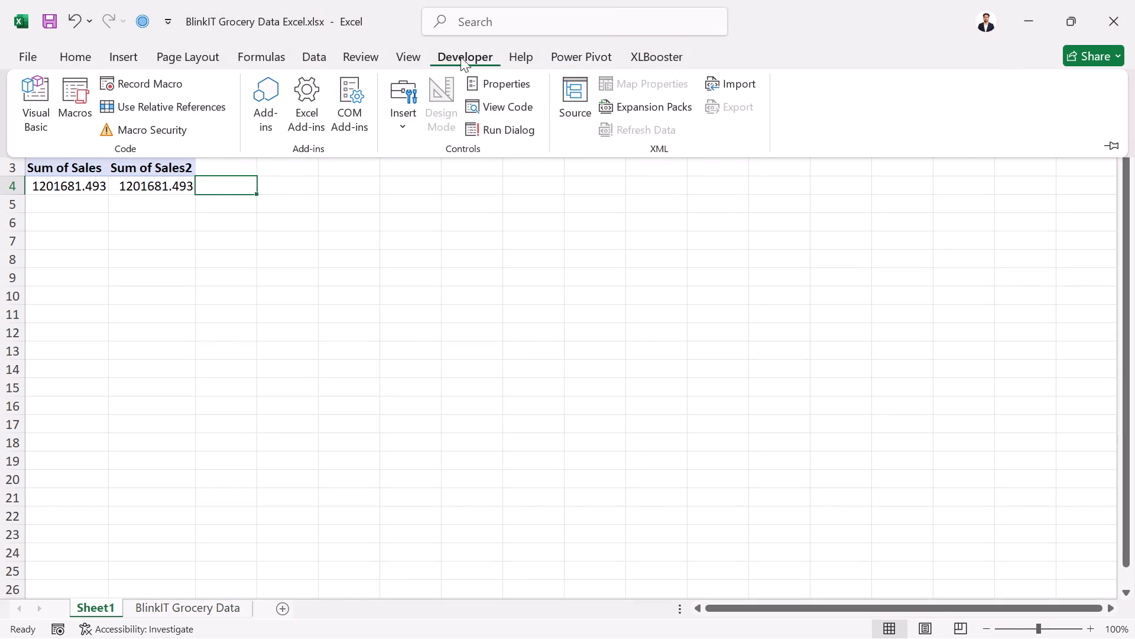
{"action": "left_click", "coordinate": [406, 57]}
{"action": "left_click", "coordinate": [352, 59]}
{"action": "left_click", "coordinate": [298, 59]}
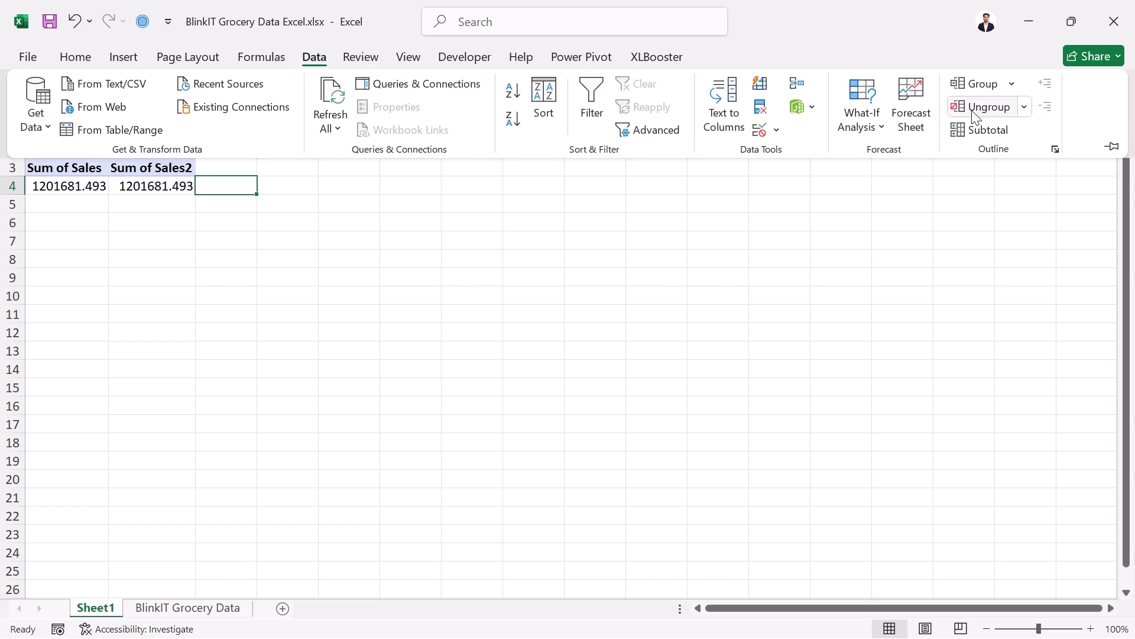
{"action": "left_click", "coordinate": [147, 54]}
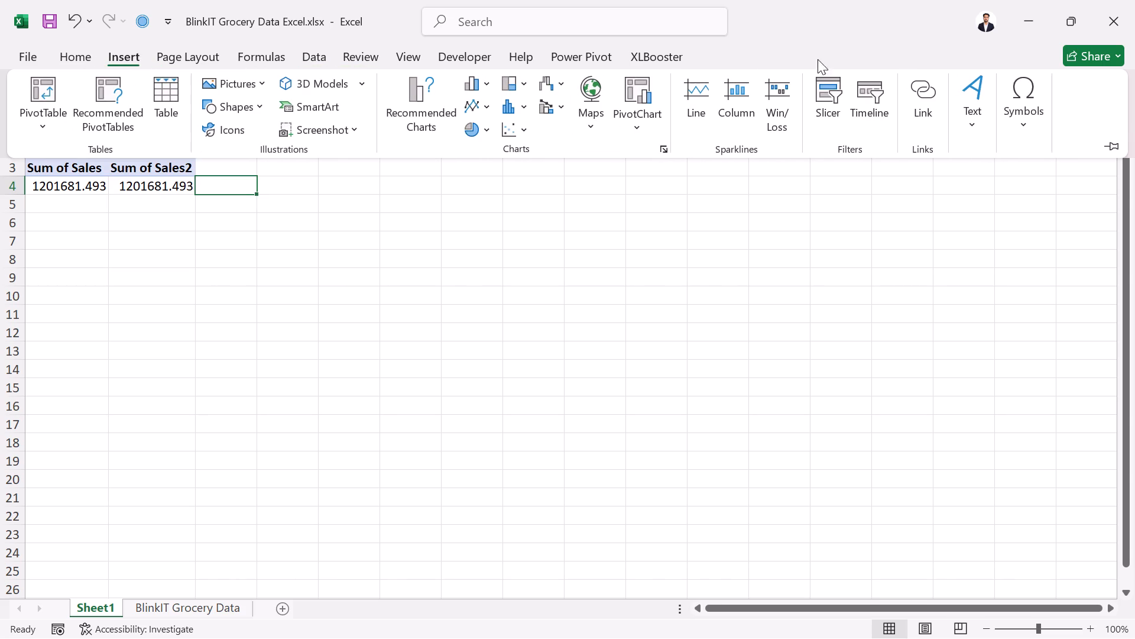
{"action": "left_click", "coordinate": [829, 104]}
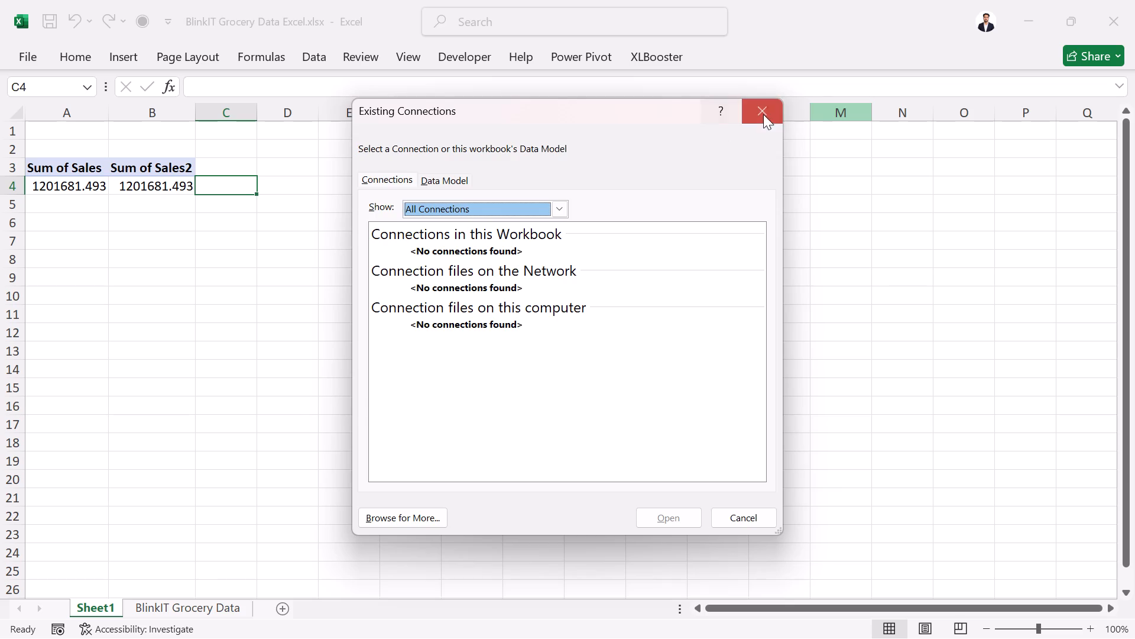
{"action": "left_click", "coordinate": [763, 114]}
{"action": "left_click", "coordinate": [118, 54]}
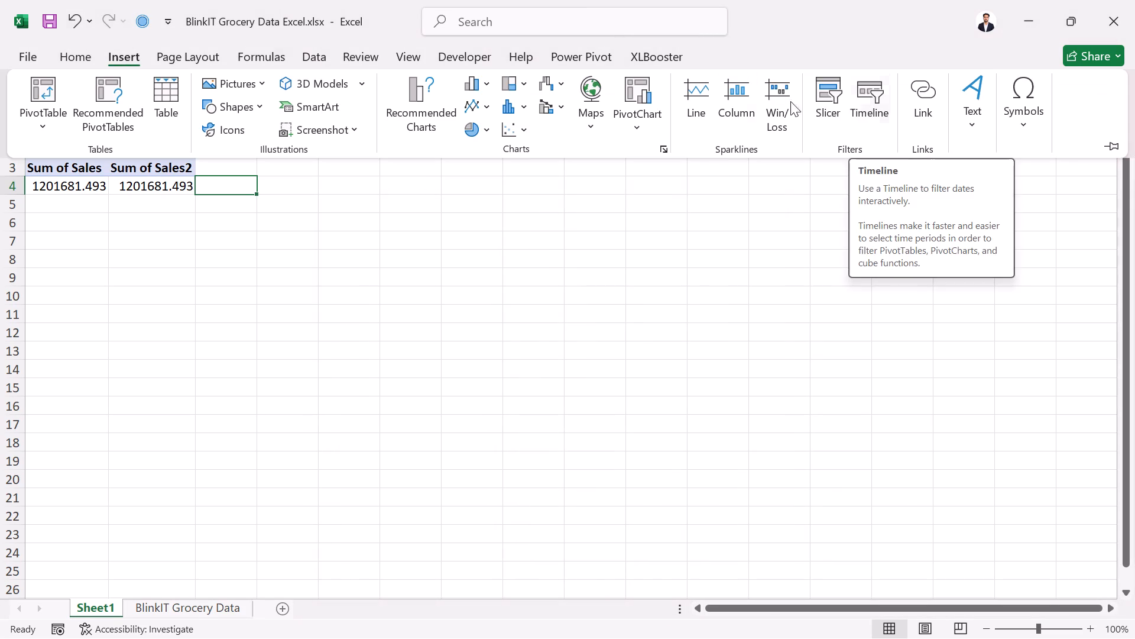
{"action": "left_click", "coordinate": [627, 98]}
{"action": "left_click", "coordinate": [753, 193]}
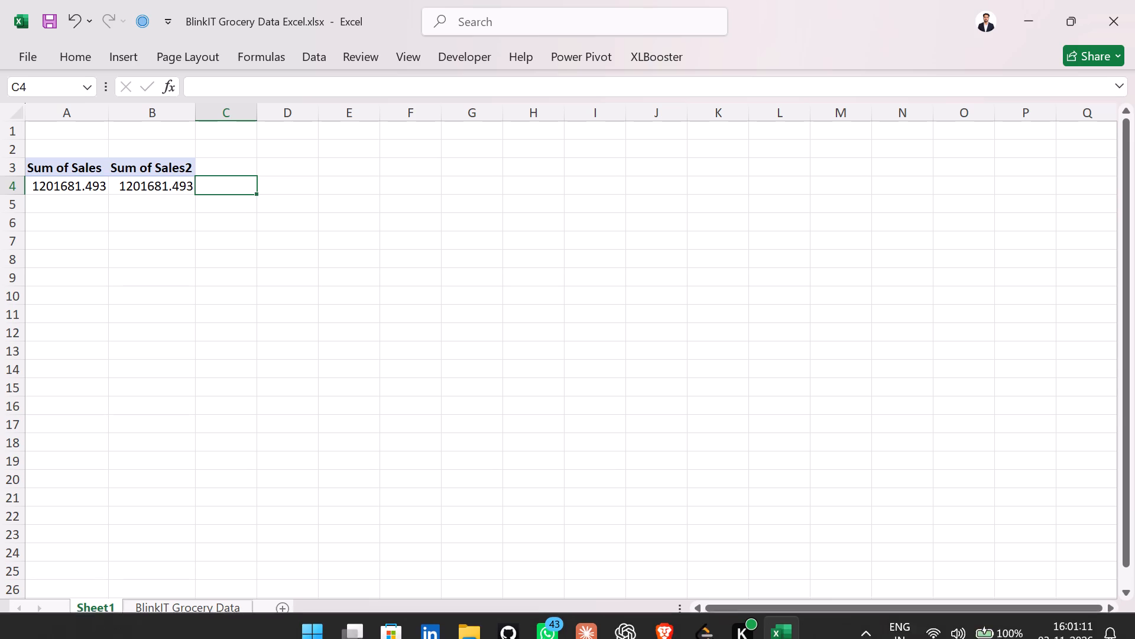
Change the PivotTable's Sum of Sales2 value field to summarize by Average.
{"action": "left_click", "coordinate": [183, 182]}
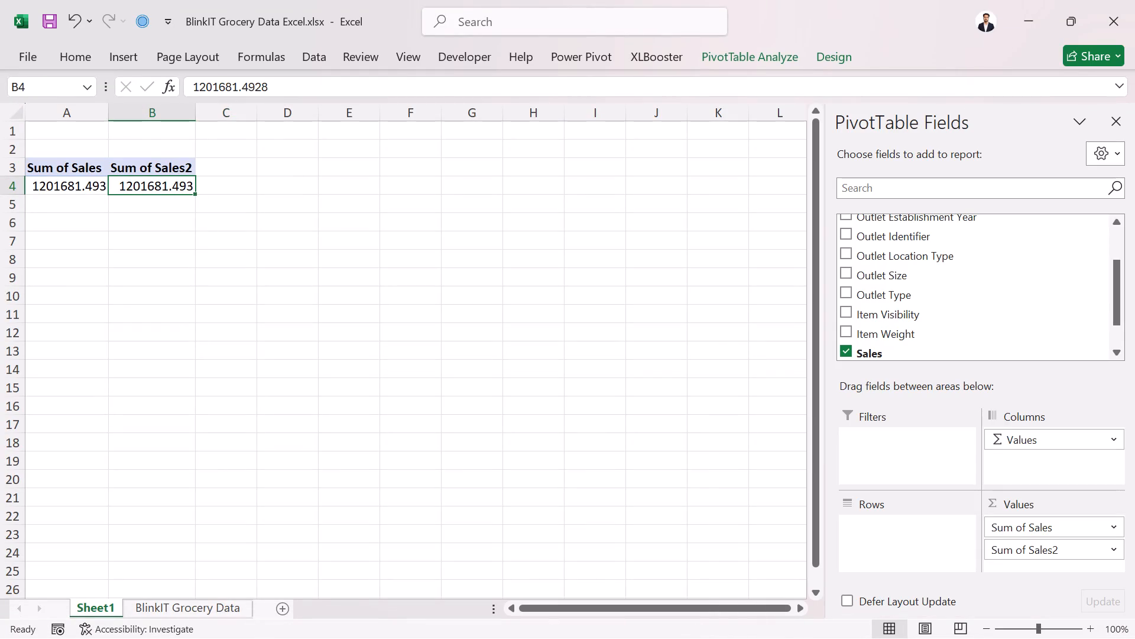
{"action": "left_click", "coordinate": [1082, 557]}
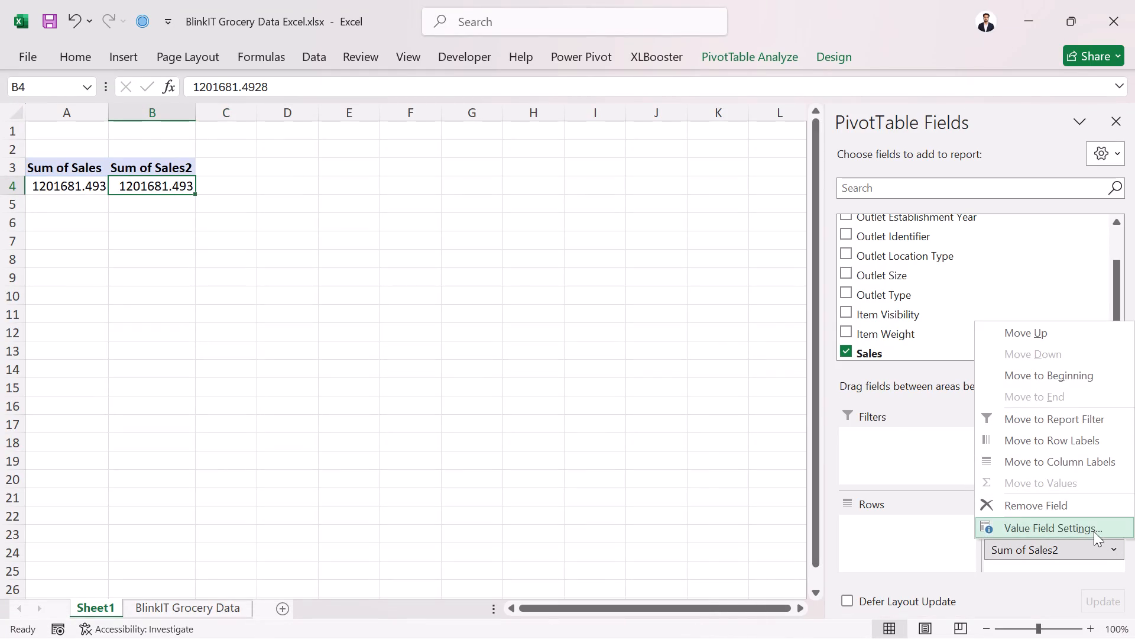
{"action": "left_click", "coordinate": [1092, 530]}
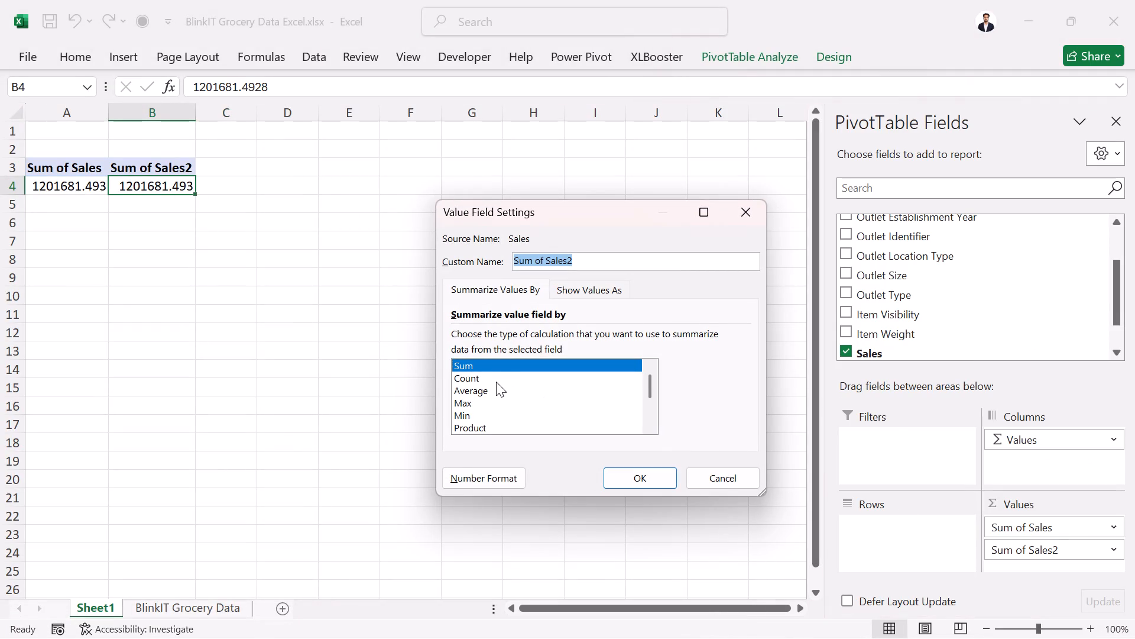
{"action": "left_click", "coordinate": [482, 395]}
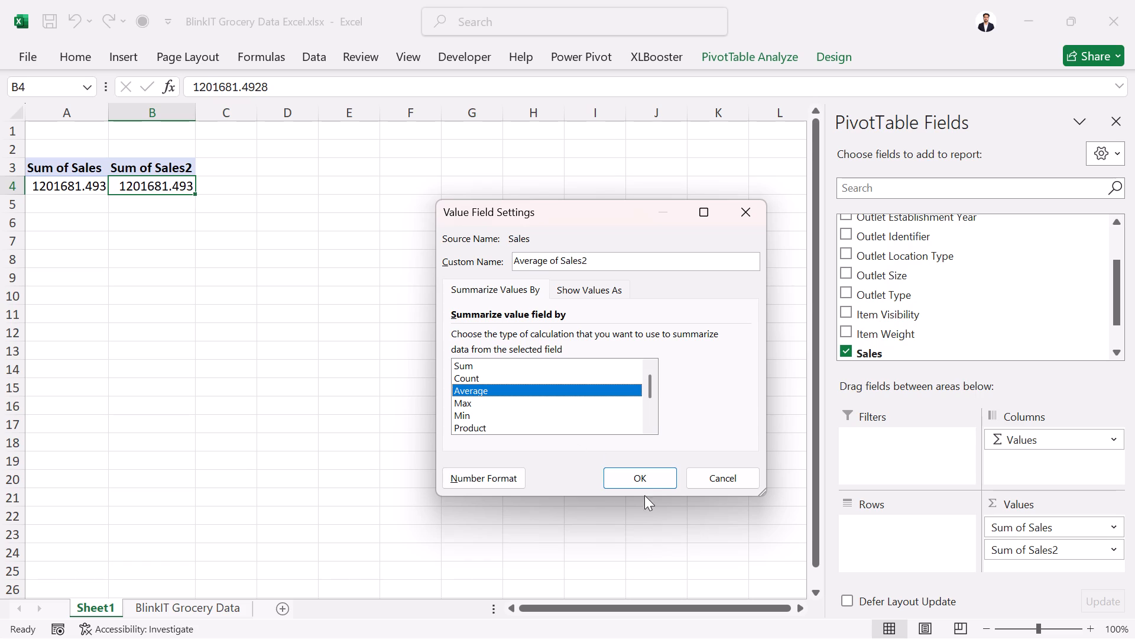
{"action": "left_click", "coordinate": [643, 482]}
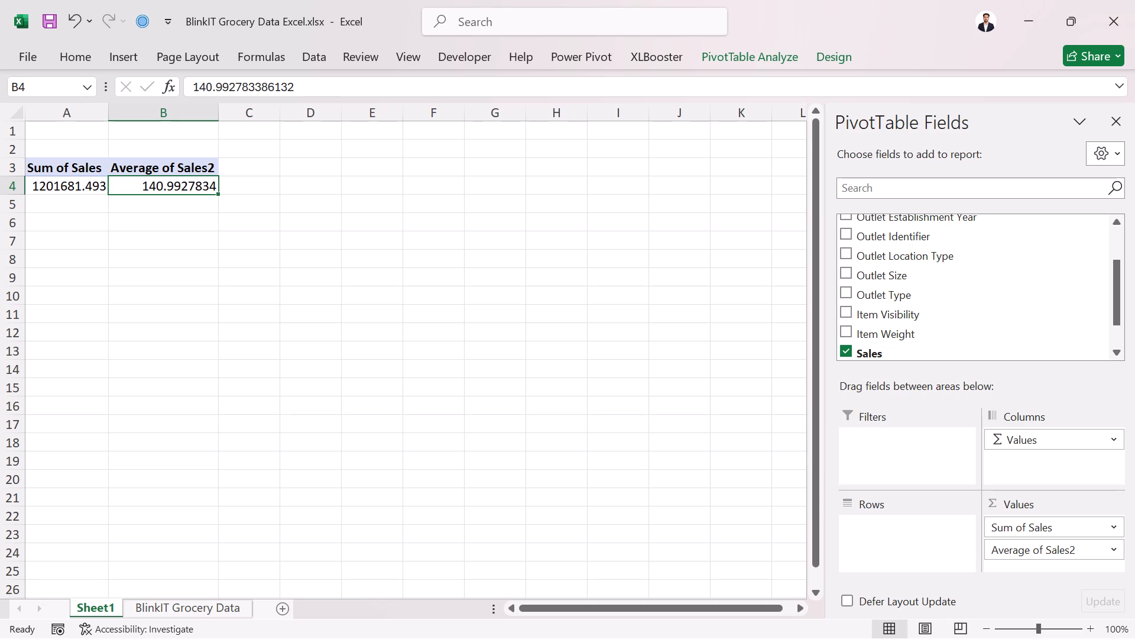
Rename the PivotTable's average value field as Average of Sales.
{"action": "left_click", "coordinate": [1113, 550]}
{"action": "left_click", "coordinate": [1075, 527]}
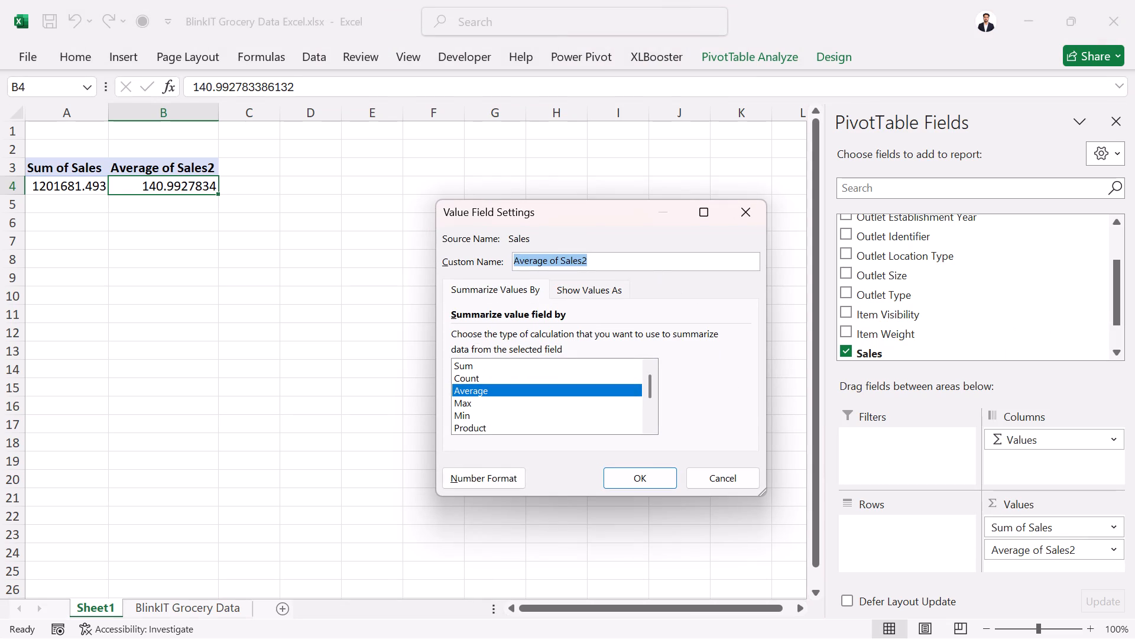
{"action": "left_click", "coordinate": [645, 266]}
{"action": "key", "text": "BackSpace"}
{"action": "key", "text": "Return"}
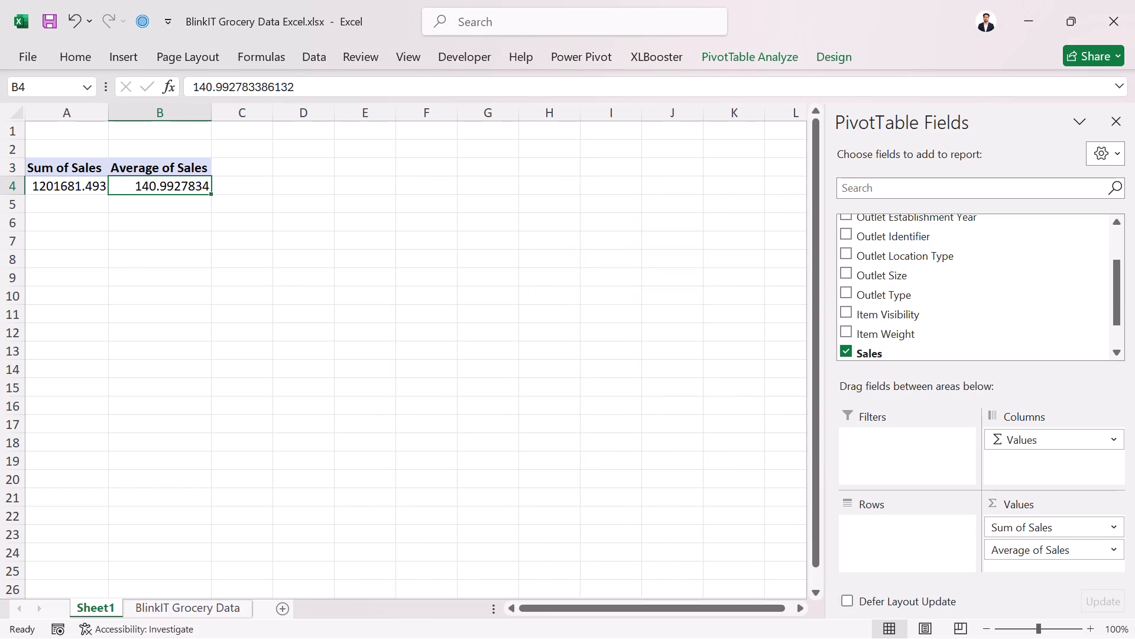
Shorten the custom name of the PivotTable's average value field to Average Sales.
{"action": "left_click", "coordinate": [1111, 553]}
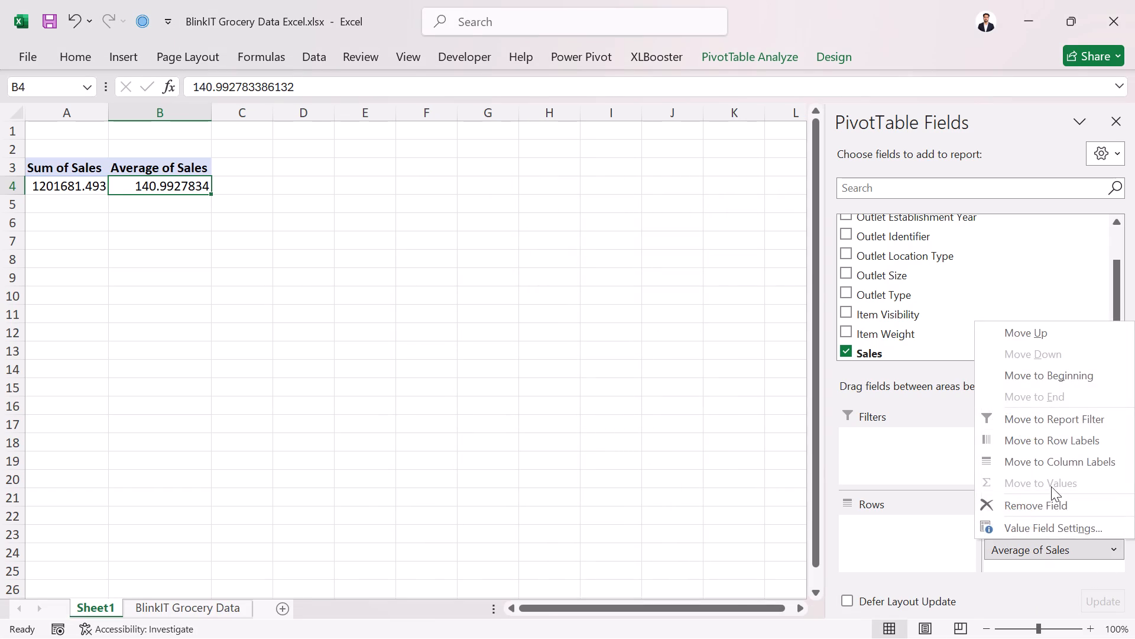
{"action": "left_click", "coordinate": [1050, 540]}
{"action": "left_click", "coordinate": [1126, 550]}
{"action": "left_click", "coordinate": [1116, 550]}
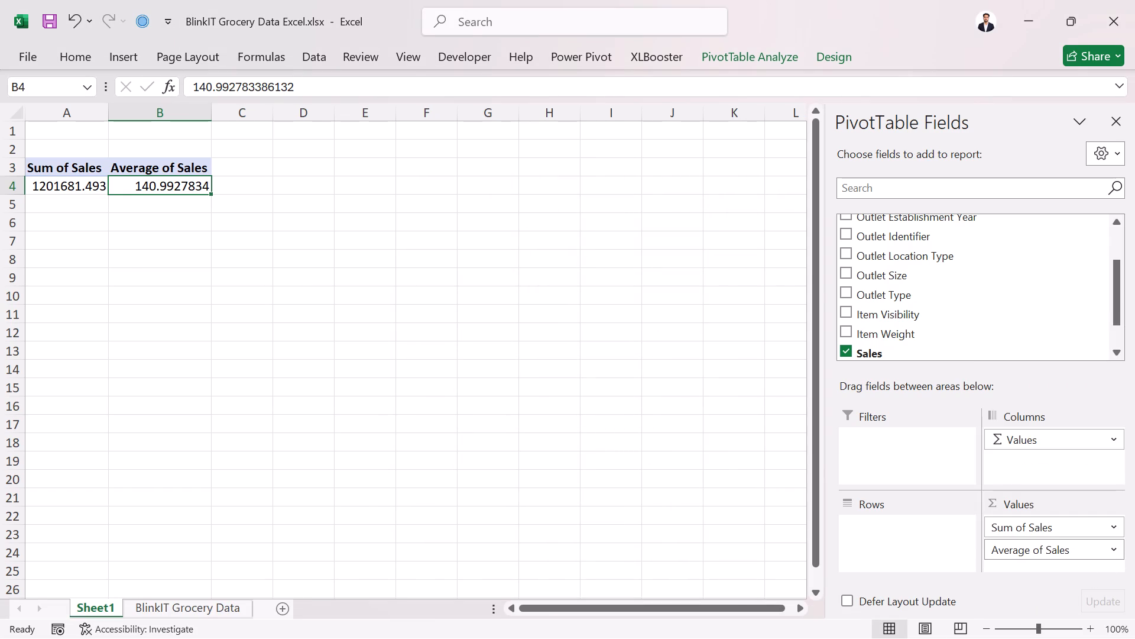
{"action": "left_click", "coordinate": [1110, 547]}
{"action": "left_click", "coordinate": [1058, 527]}
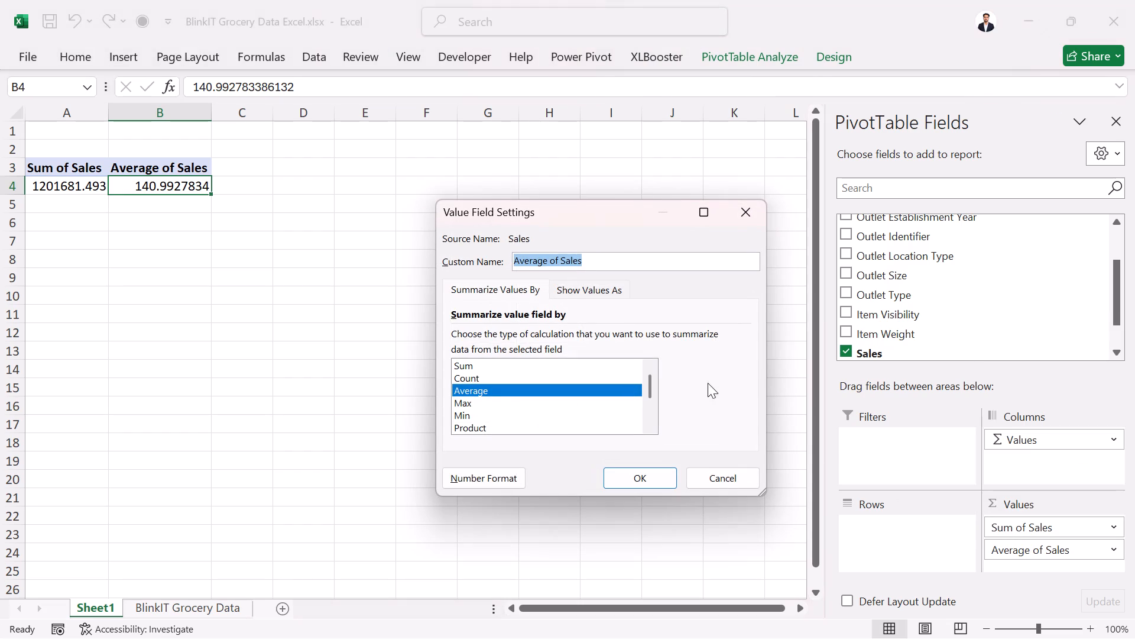
{"action": "left_click", "coordinate": [560, 259]}
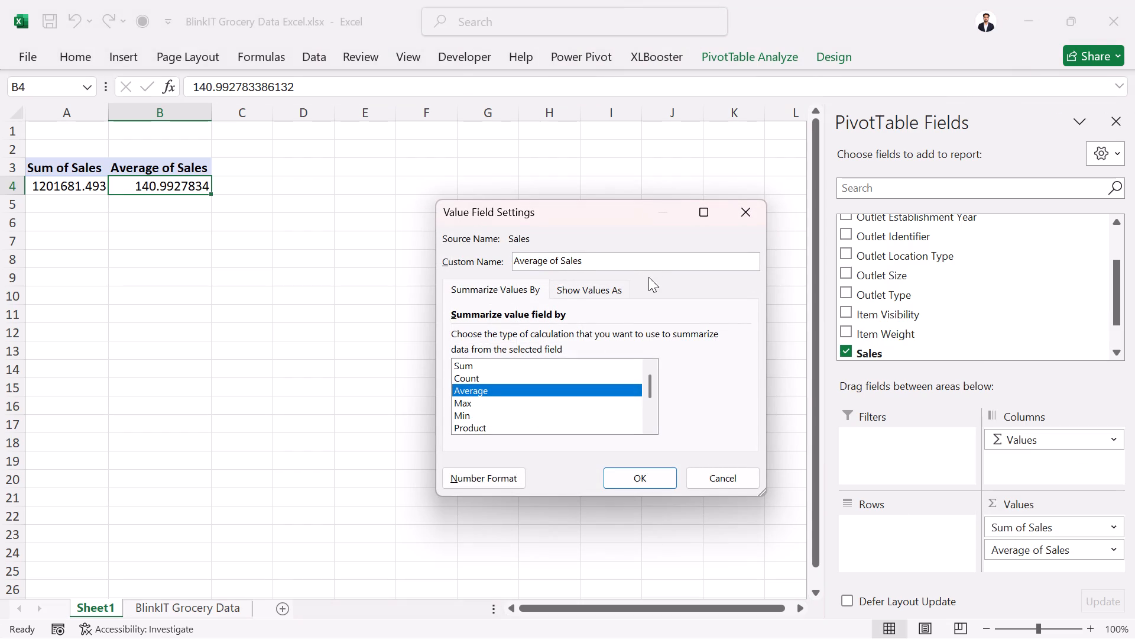
{"action": "key", "text": "BackSpace"}
{"action": "key", "text": "BackSpace"}
{"action": "key", "text": "BackSpace"}
{"action": "key", "text": "Return"}
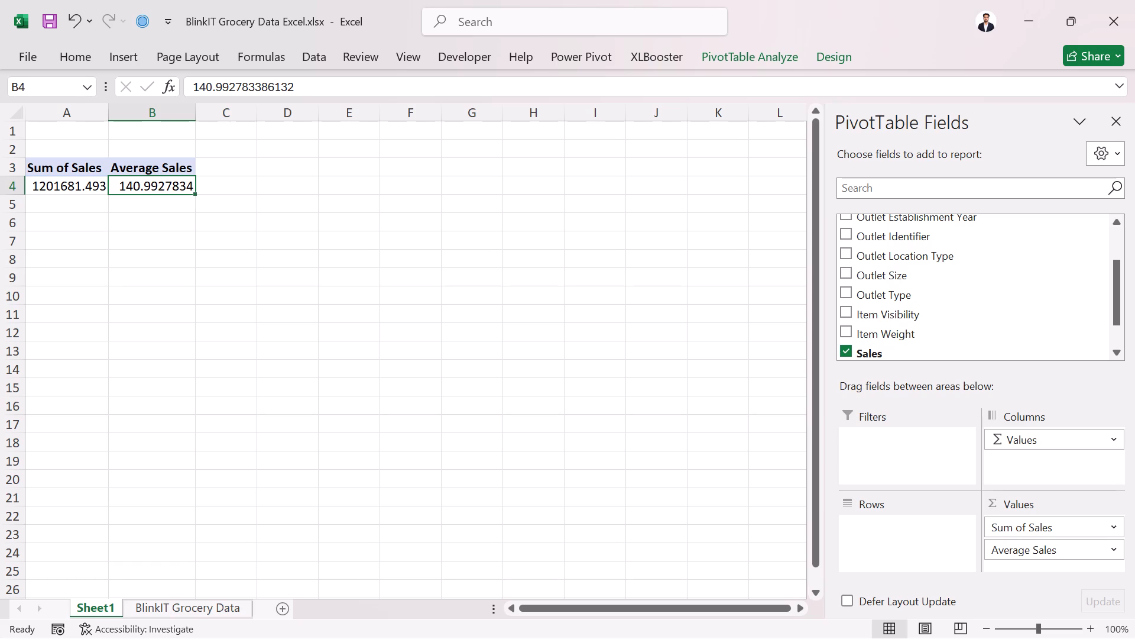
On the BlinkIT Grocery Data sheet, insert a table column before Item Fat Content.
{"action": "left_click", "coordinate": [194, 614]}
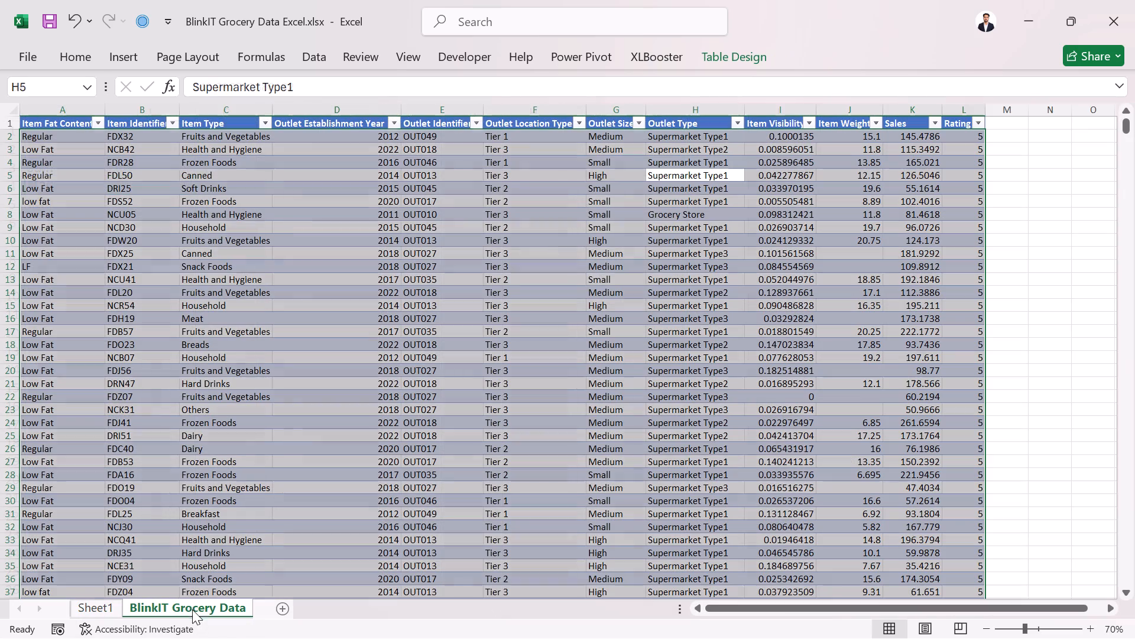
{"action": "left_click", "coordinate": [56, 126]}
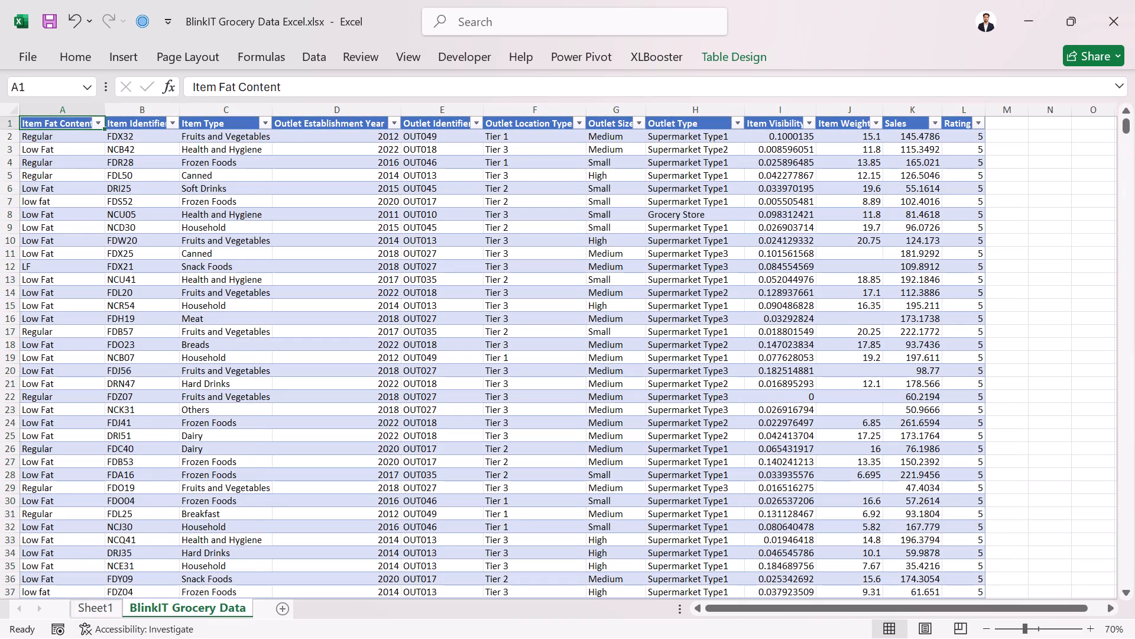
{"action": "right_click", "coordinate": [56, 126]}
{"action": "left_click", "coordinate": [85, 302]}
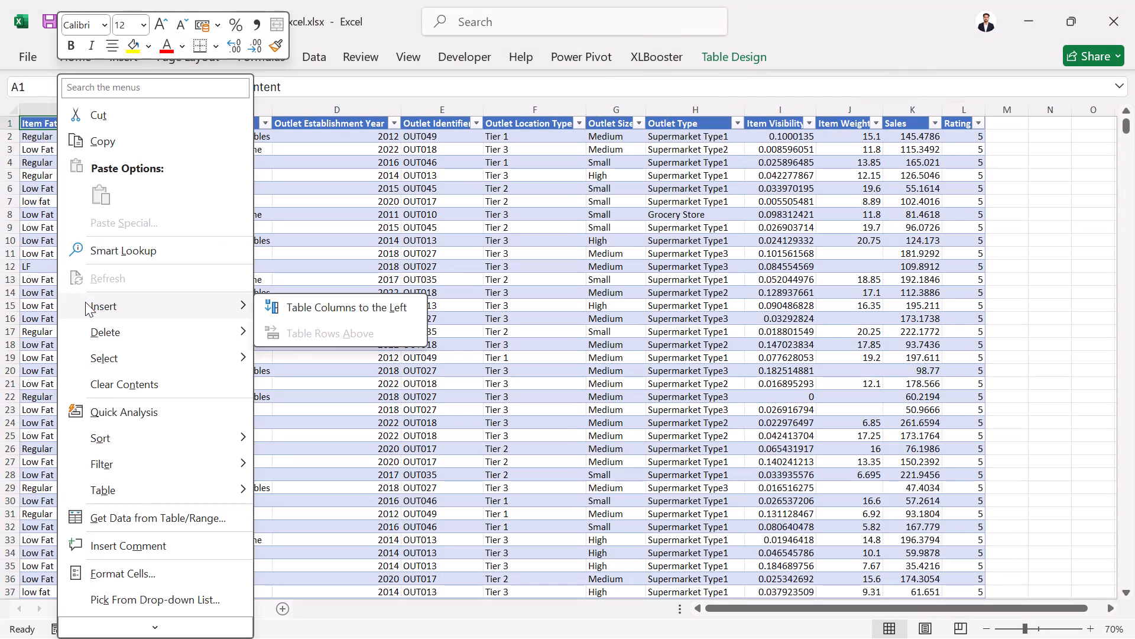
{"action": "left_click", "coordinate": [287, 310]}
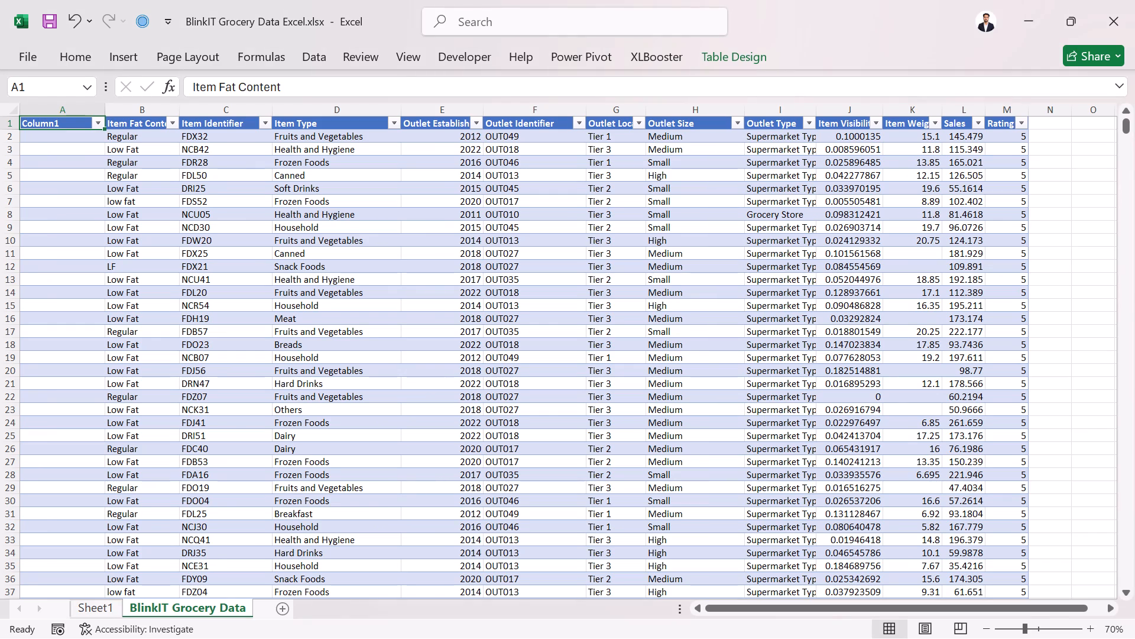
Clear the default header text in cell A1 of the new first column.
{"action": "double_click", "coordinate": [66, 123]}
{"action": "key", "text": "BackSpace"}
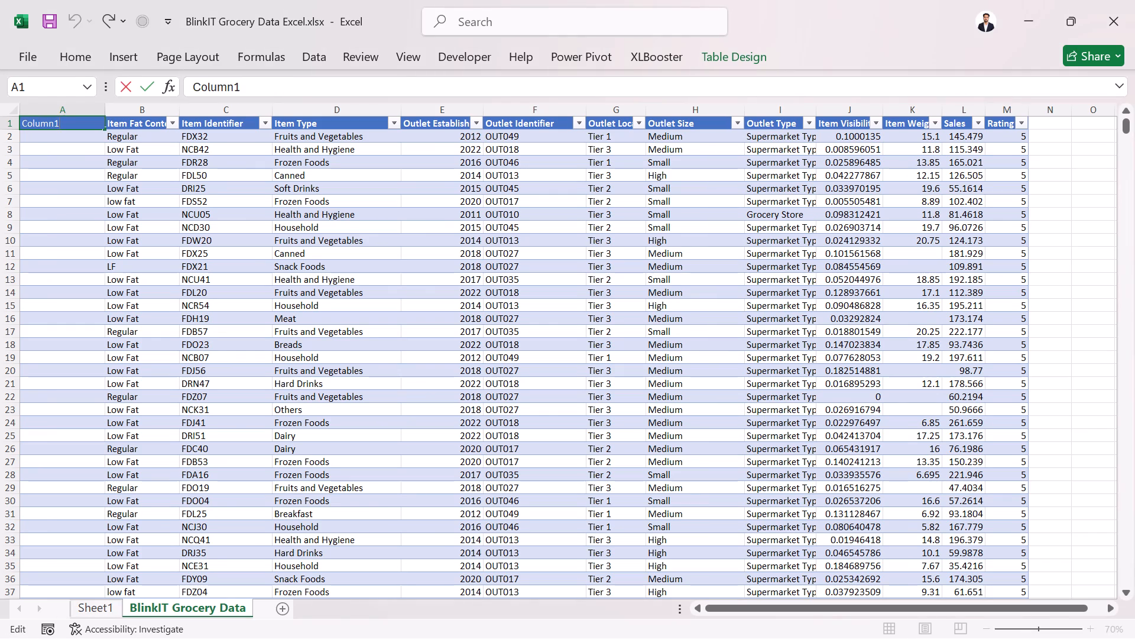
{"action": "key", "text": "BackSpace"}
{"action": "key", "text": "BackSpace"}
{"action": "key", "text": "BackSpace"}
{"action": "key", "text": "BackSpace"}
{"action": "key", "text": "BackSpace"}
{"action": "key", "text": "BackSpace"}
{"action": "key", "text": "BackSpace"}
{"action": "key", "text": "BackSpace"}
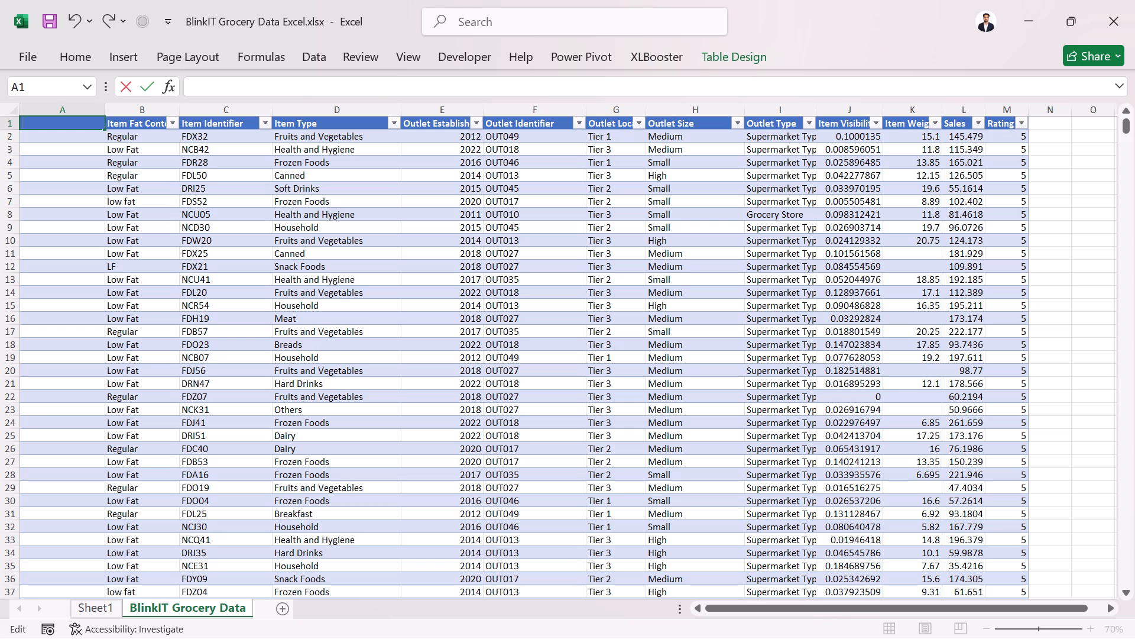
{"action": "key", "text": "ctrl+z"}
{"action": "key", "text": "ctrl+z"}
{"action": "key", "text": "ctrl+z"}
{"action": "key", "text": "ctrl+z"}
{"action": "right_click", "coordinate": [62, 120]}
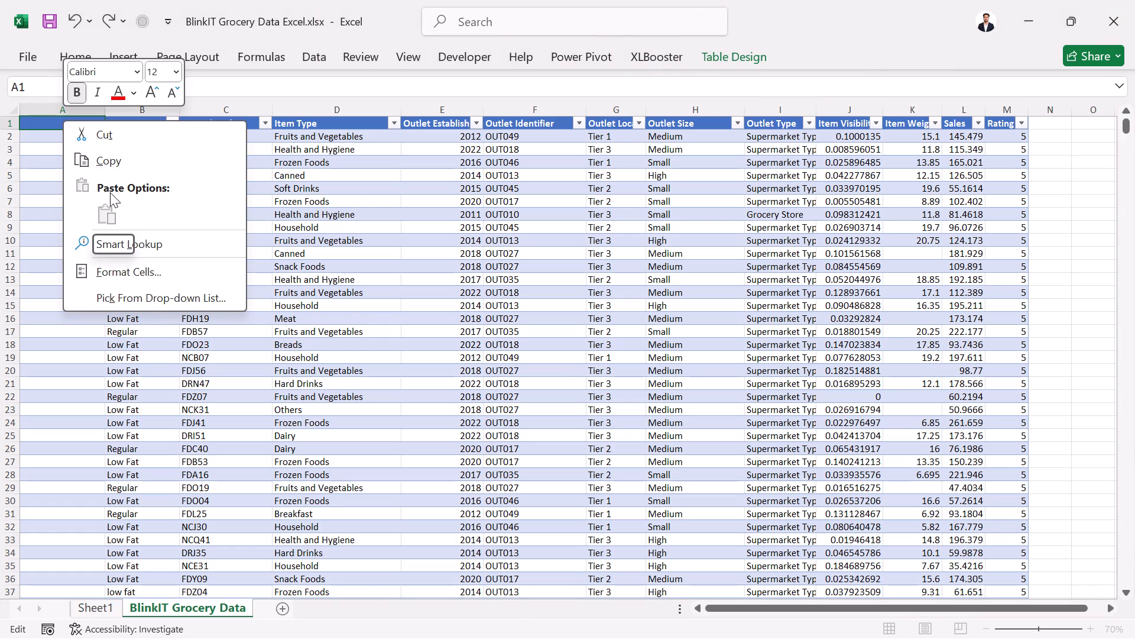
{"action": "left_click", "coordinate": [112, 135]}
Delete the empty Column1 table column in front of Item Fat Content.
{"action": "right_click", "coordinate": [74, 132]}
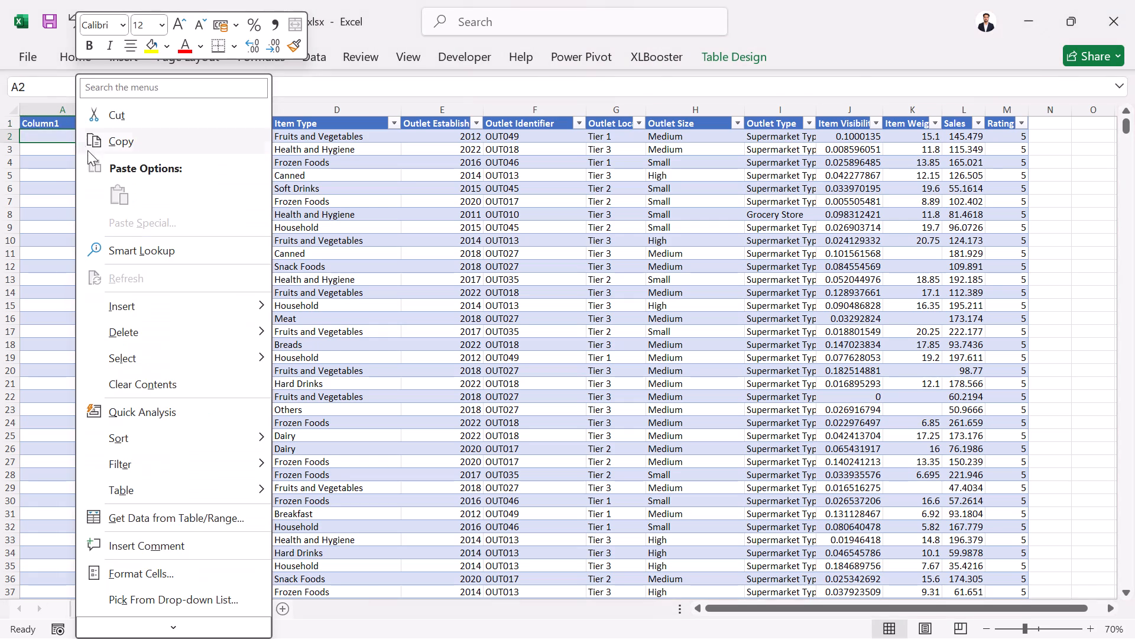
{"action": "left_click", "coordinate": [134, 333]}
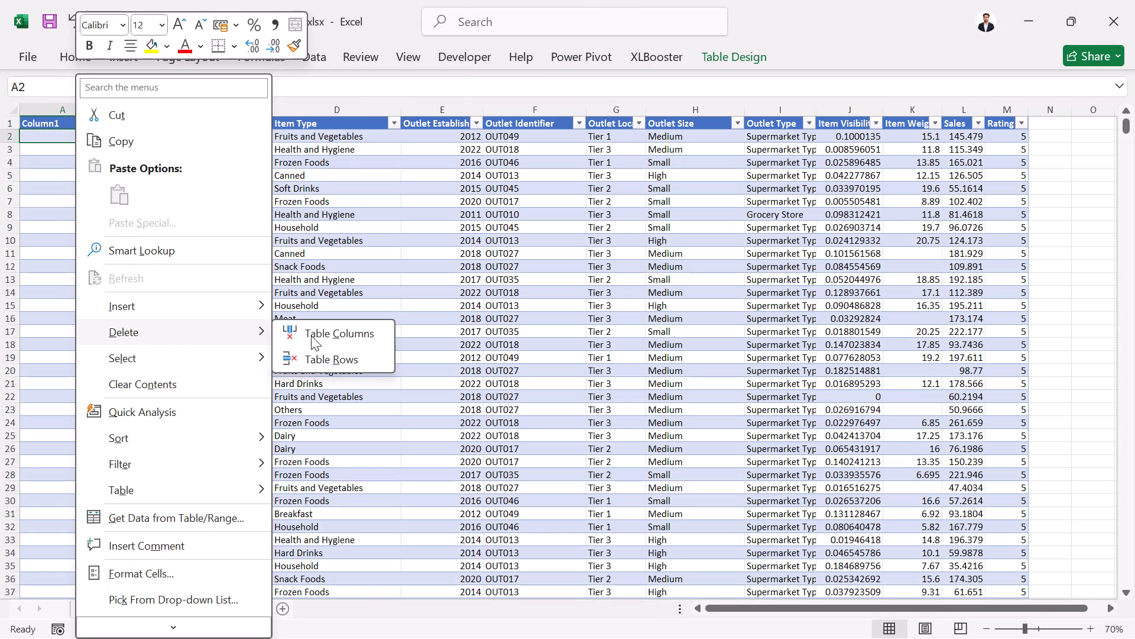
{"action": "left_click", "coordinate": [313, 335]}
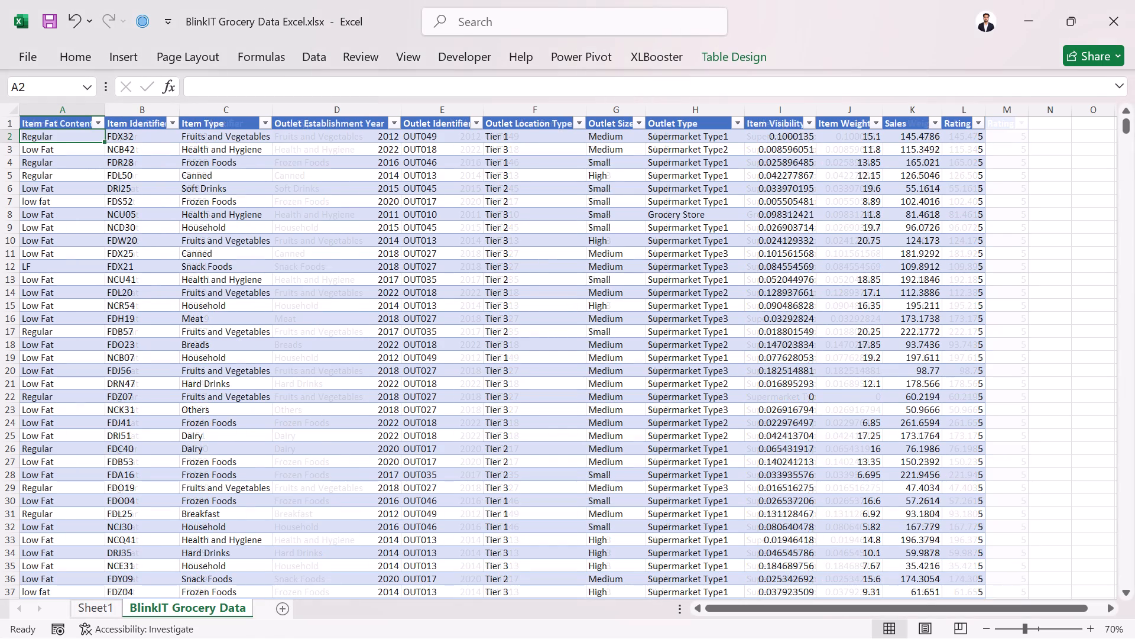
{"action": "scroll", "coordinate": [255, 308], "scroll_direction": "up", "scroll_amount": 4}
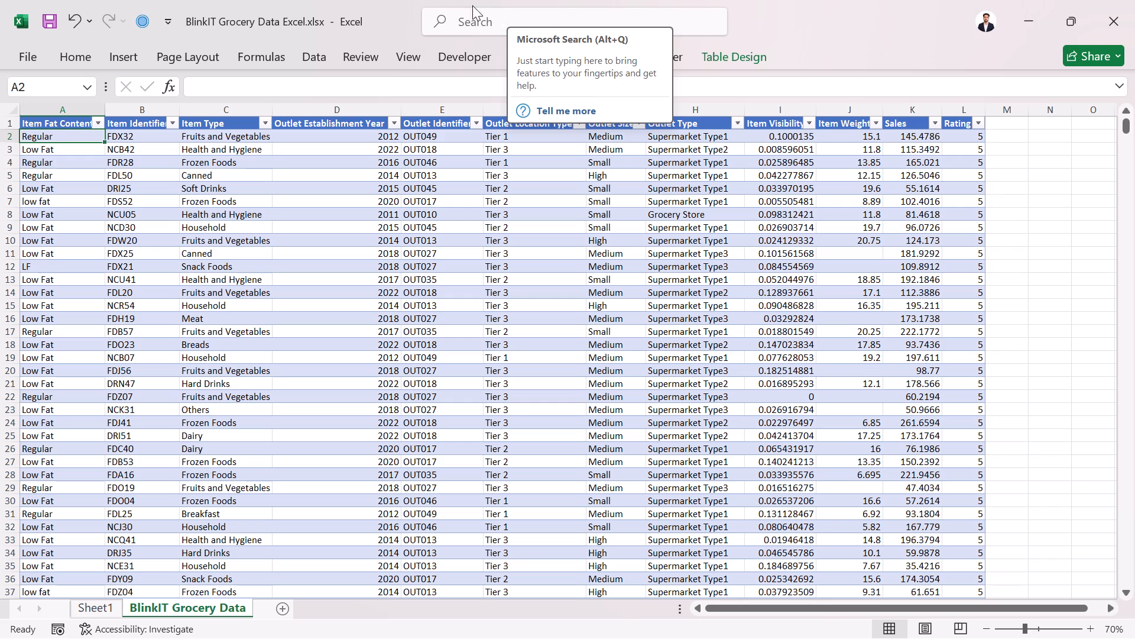
Insert a table column between Item Fat Content and Item Identifier.
{"action": "left_click", "coordinate": [123, 130]}
{"action": "right_click", "coordinate": [123, 130]}
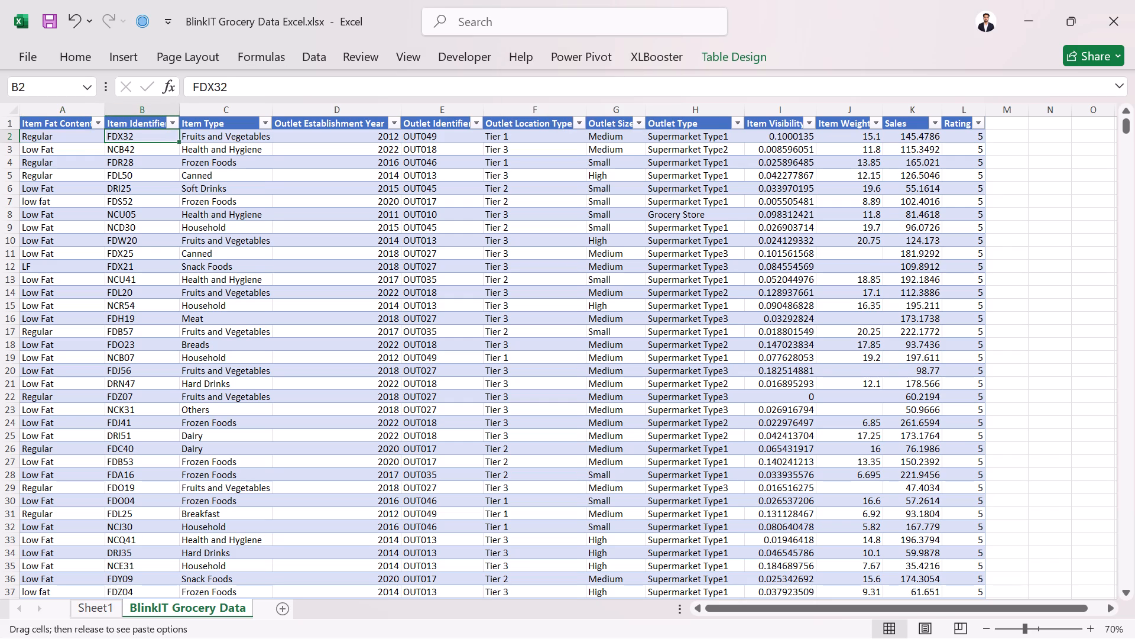
{"action": "right_click", "coordinate": [143, 123]}
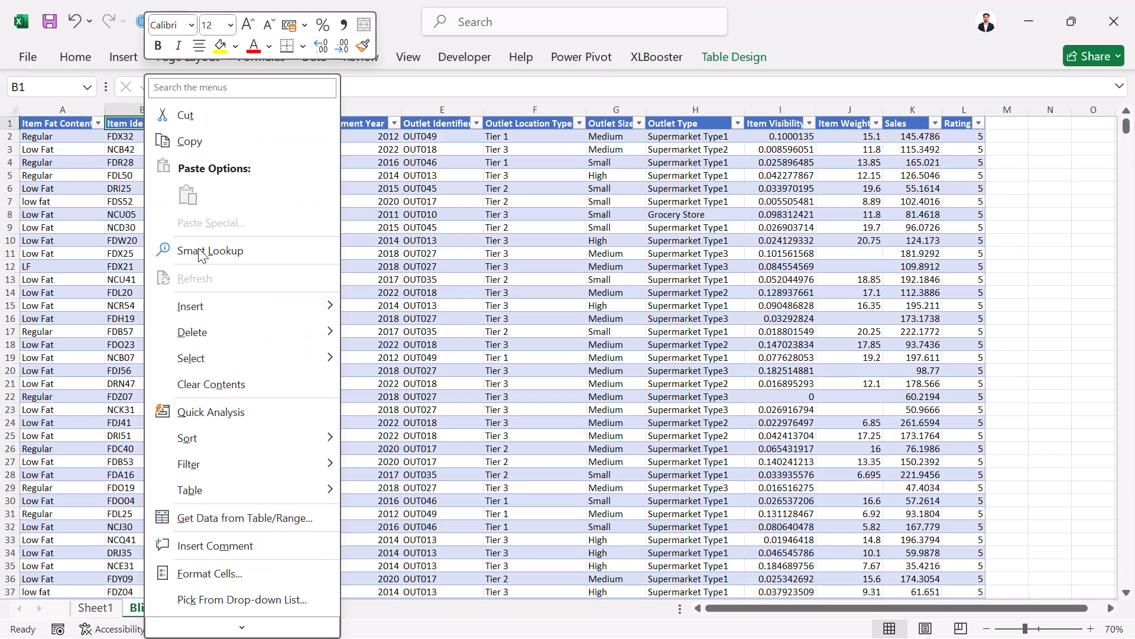
{"action": "left_click", "coordinate": [225, 308]}
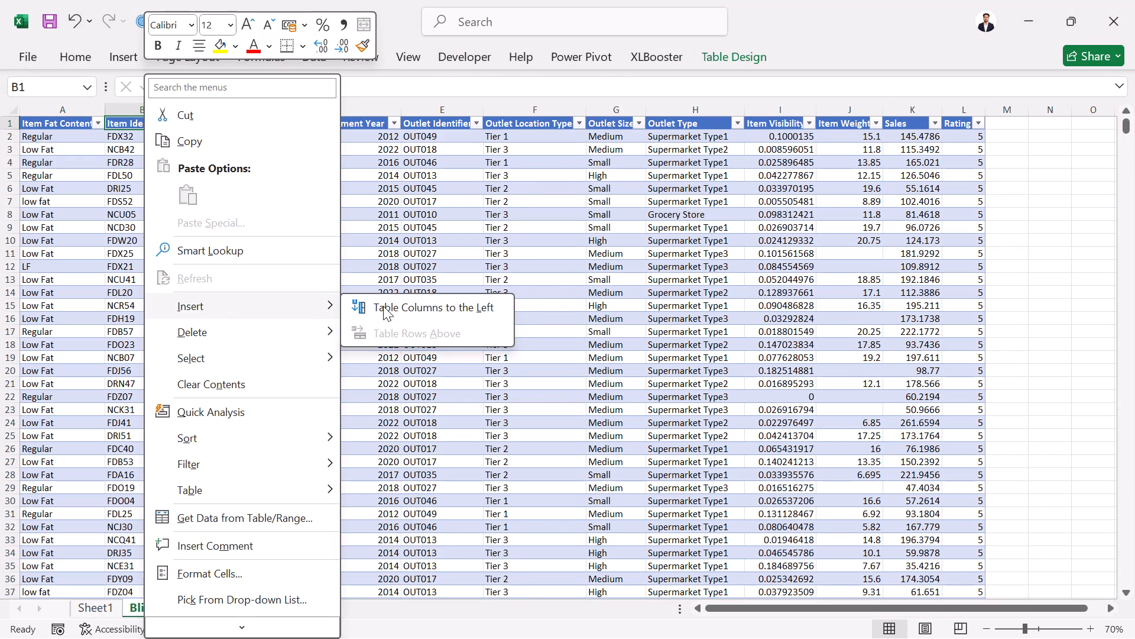
{"action": "left_click", "coordinate": [397, 305]}
Replace the new column's header in cell B1 with Sr No.
{"action": "double_click", "coordinate": [136, 124]}
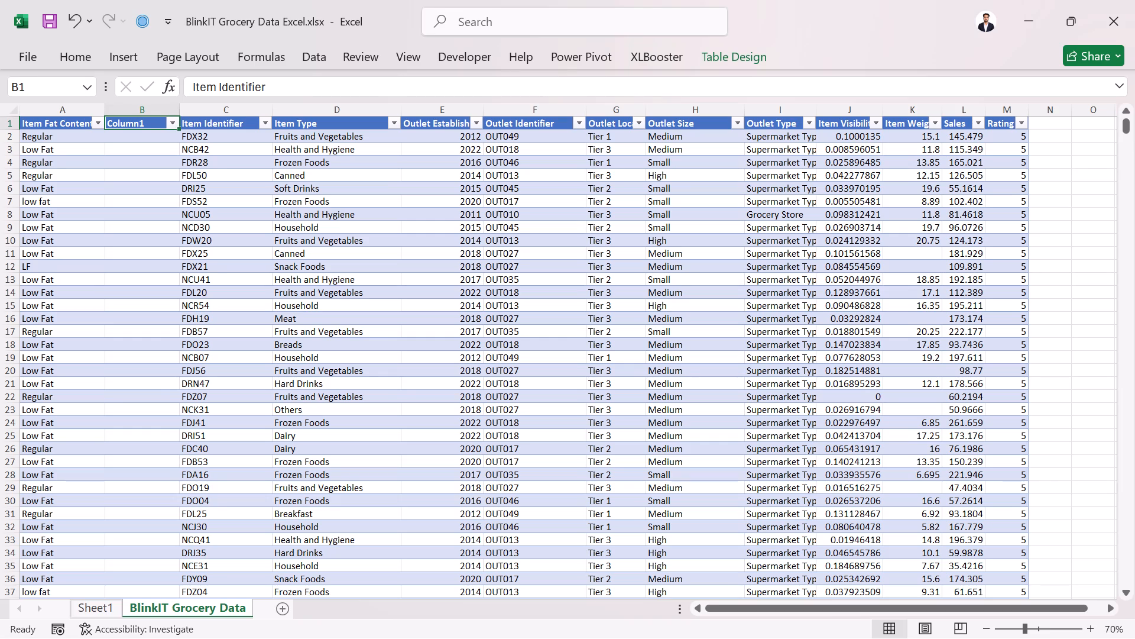
{"action": "left_click", "coordinate": [160, 125]}
{"action": "key", "text": "BackSpace"}
{"action": "key", "text": "BackSpace"}
{"action": "key", "text": "BackSpace"}
{"action": "key", "text": "BackSpace"}
{"action": "key", "text": "BackSpace"}
{"action": "key", "text": "BackSpace"}
{"action": "key", "text": "BackSpace"}
{"action": "key", "text": "BackSpace"}
{"action": "key", "text": "BackSpace"}
{"action": "key", "text": "BackSpace"}
{"action": "key", "text": "BackSpace"}
{"action": "key", "text": "BackSpace"}
{"action": "key", "text": "BackSpace"}
{"action": "key", "text": "BackSpace"}
{"action": "key", "text": "BackSpace"}
{"action": "key", "text": "BackSpace"}
{"action": "key", "text": "BackSpace"}
{"action": "key", "text": "BackSpace"}
{"action": "key", "text": "BackSpace"}
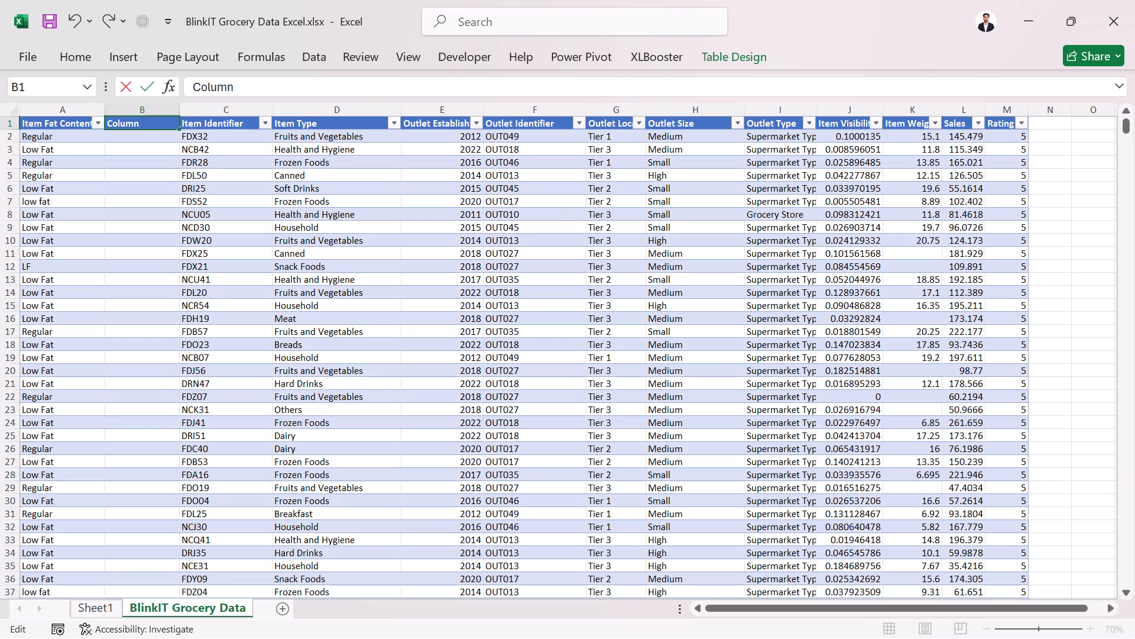
{"action": "key", "text": "shift+s"}
{"action": "type", "text": "r"}
{"action": "key", "text": "space"}
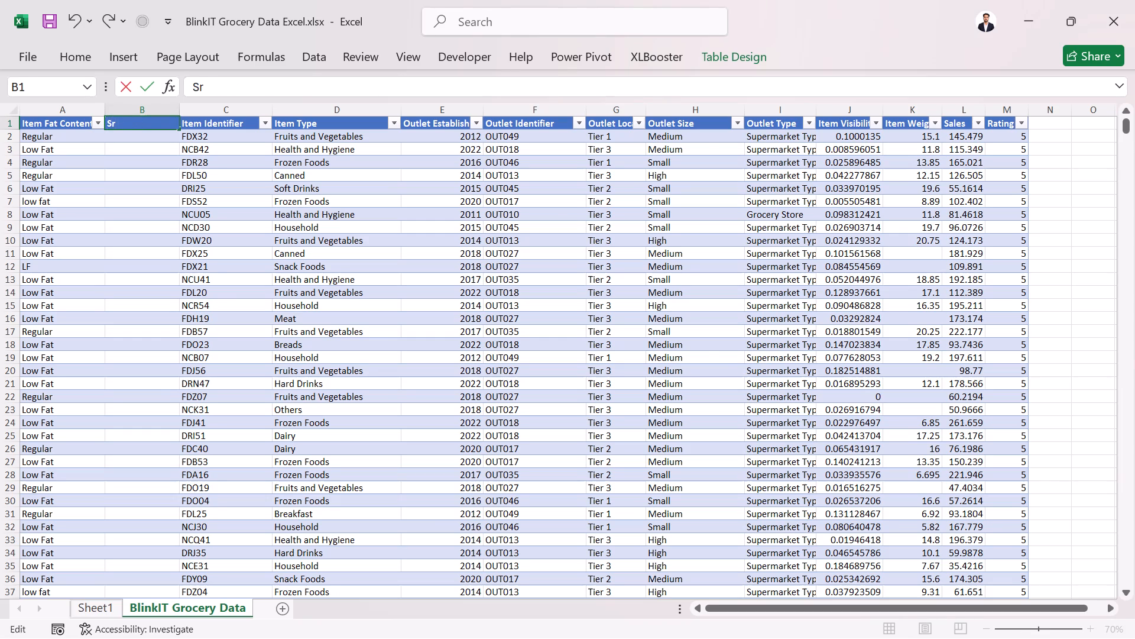
{"action": "type", "text": "No"}
Enter 1 in cell B2 and 2 in cell B3 of the Sr No column.
{"action": "left_click", "coordinate": [146, 137]}
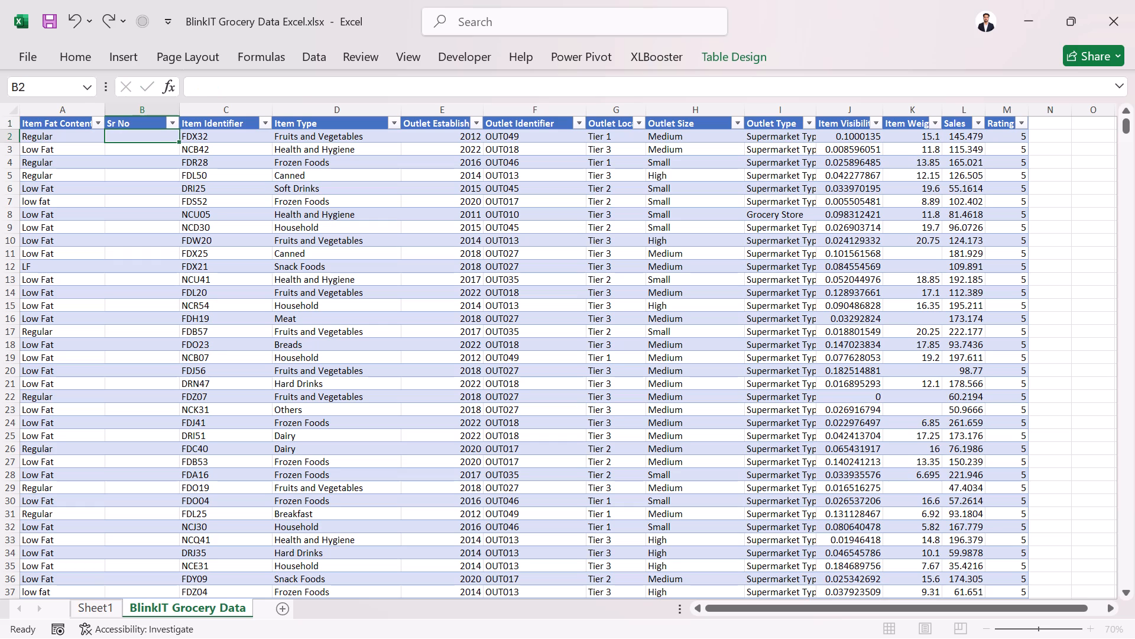
{"action": "key", "text": "1"}
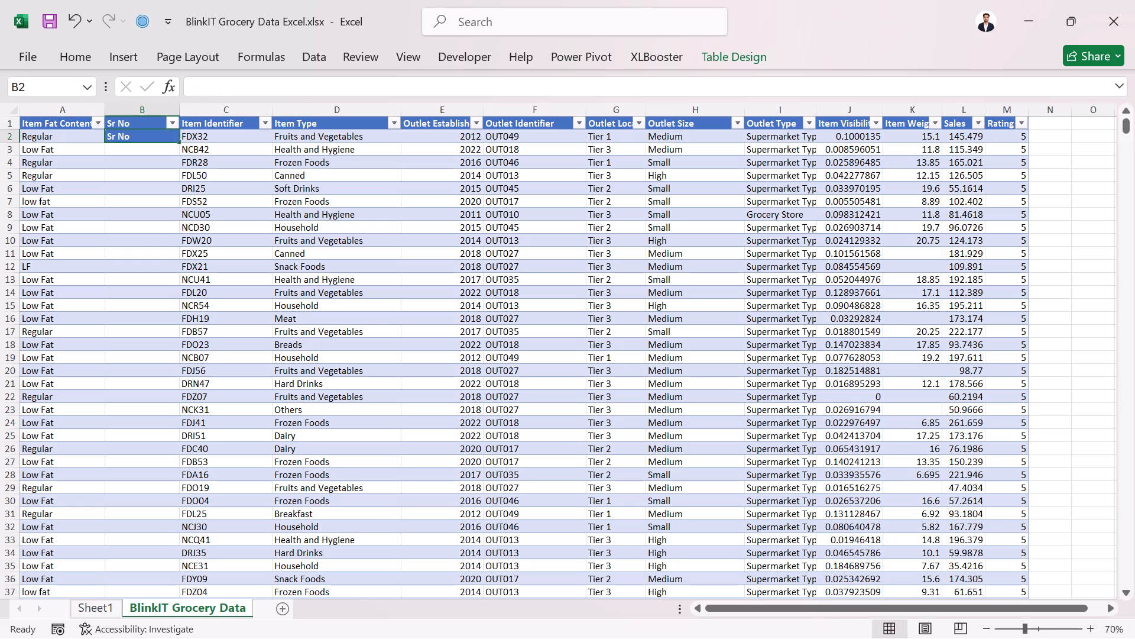
{"action": "left_click", "coordinate": [124, 147]}
{"action": "key", "text": "2"}
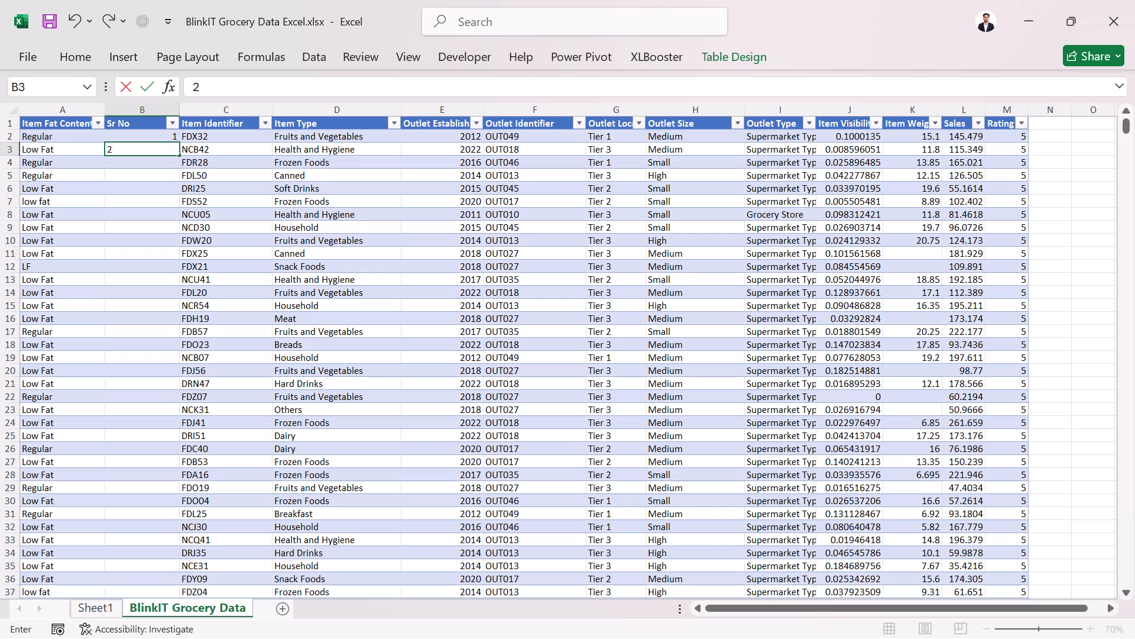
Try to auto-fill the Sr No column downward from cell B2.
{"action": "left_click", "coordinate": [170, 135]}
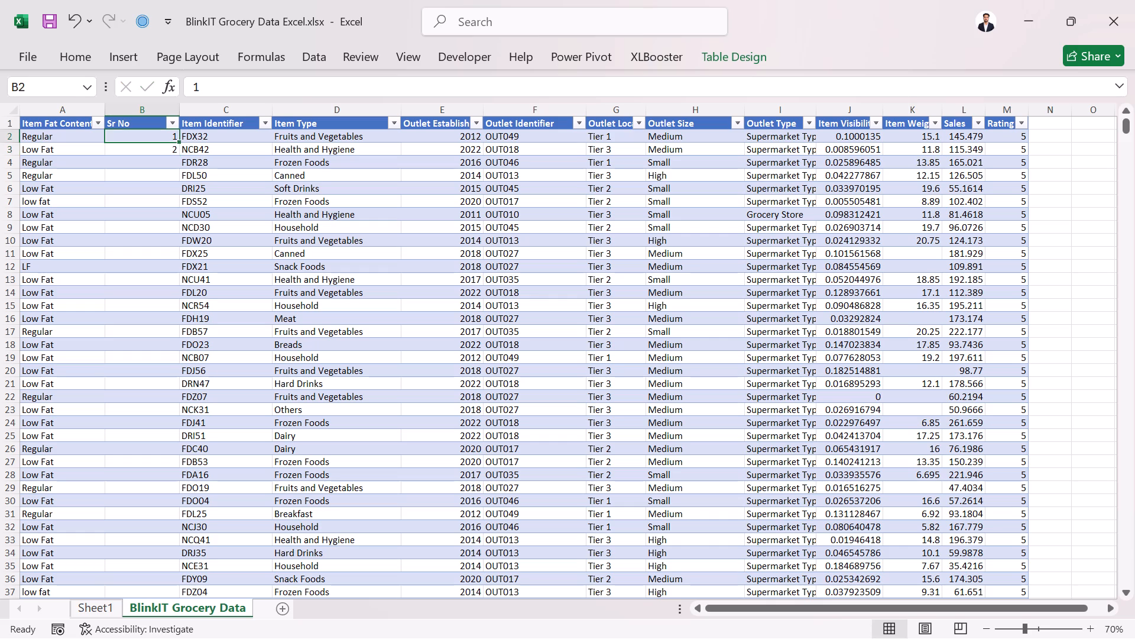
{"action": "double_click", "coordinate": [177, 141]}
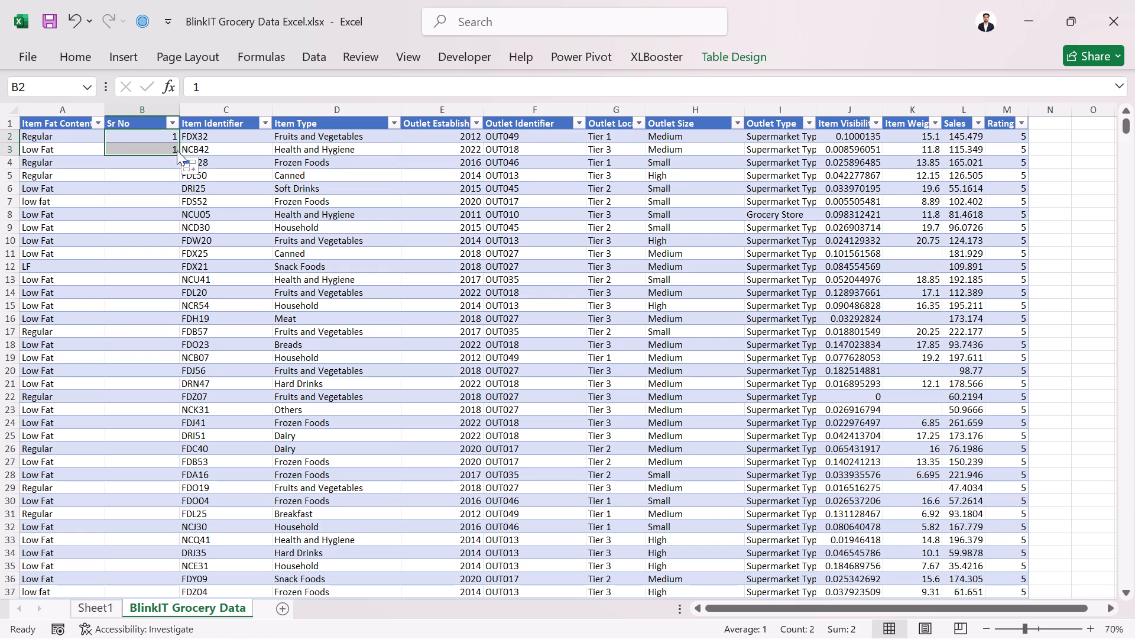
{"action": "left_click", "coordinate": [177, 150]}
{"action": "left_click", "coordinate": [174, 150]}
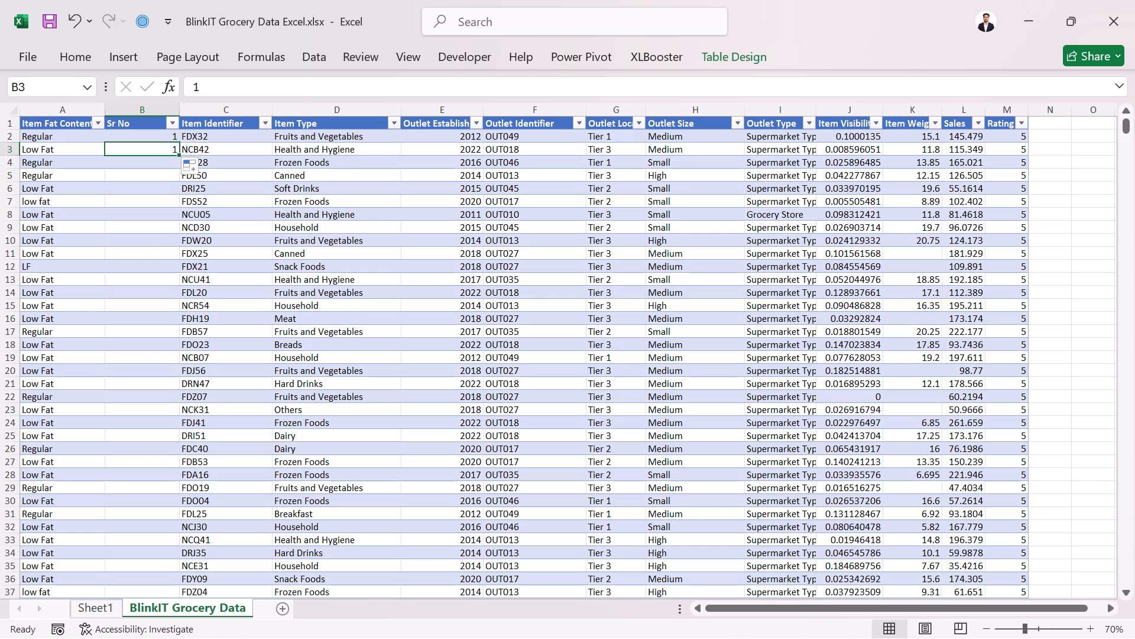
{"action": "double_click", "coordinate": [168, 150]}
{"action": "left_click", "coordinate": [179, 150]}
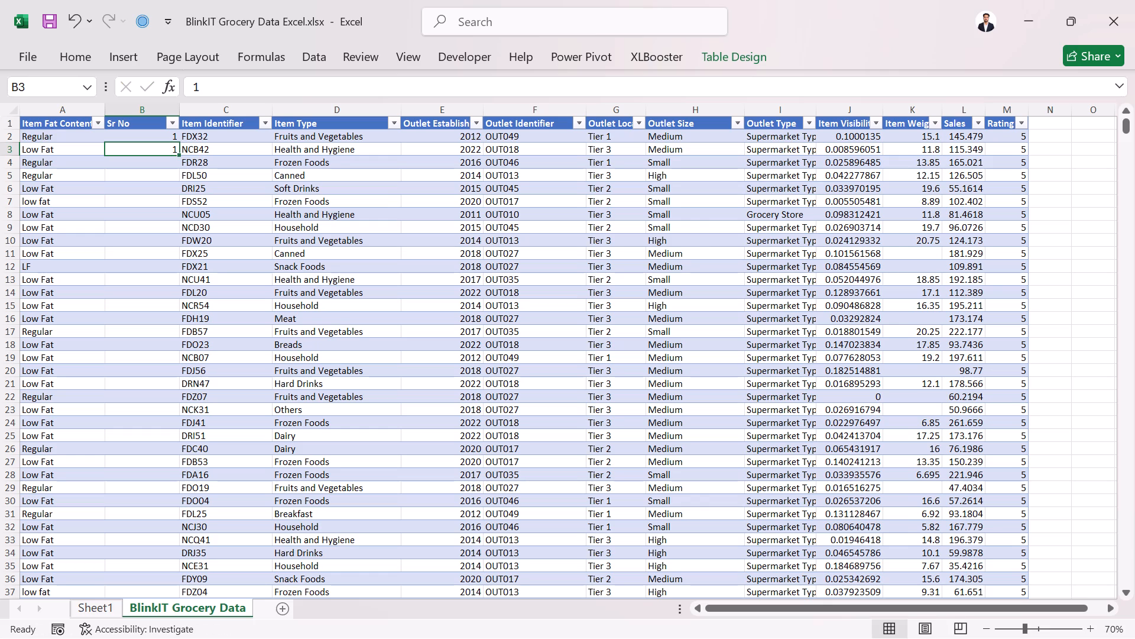
Set Sr No cell B3 to 2, then enter 3 in B4 and 4 in B5.
{"action": "double_click", "coordinate": [166, 149]}
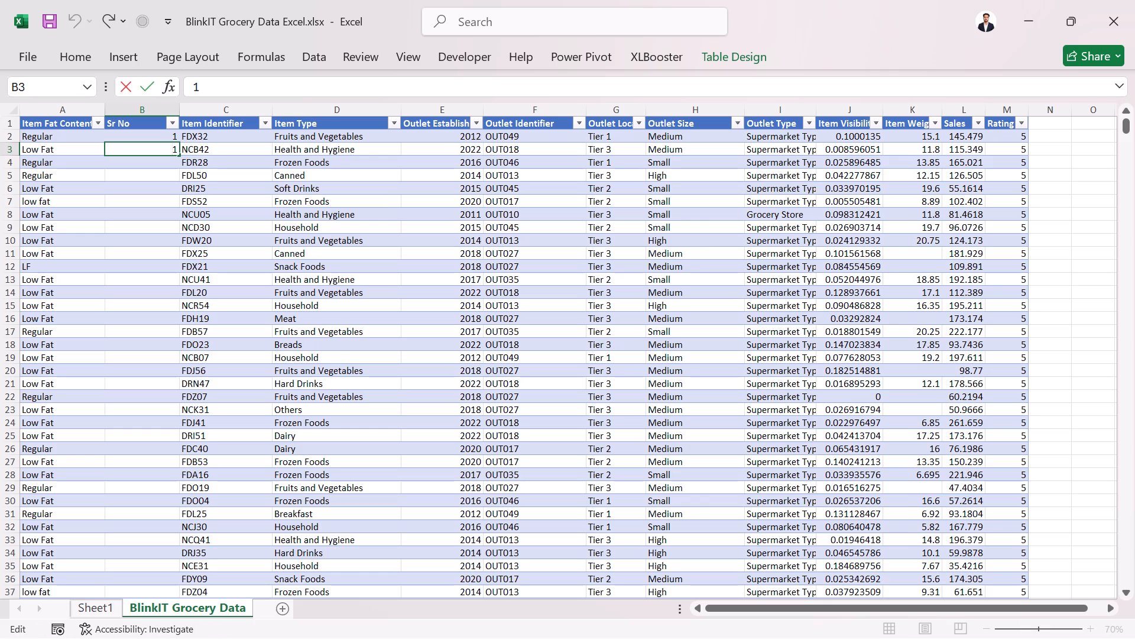
{"action": "key", "text": "Right"}
{"action": "key", "text": "BackSpace"}
{"action": "key", "text": "2"}
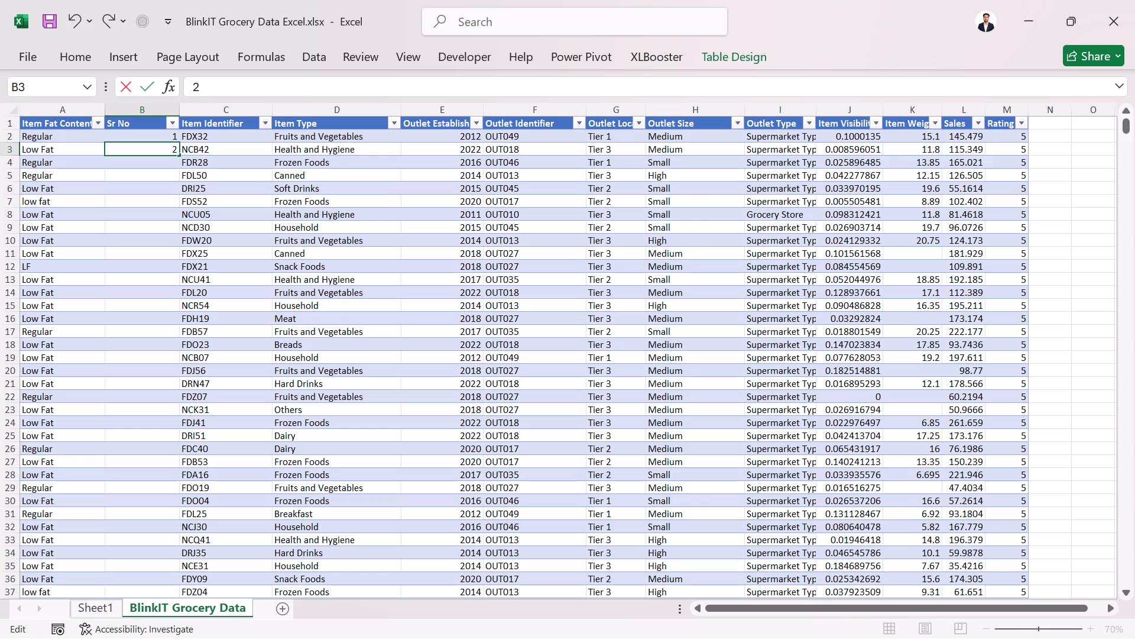
{"action": "left_click", "coordinate": [171, 165]}
{"action": "key", "text": "3"}
{"action": "left_click", "coordinate": [170, 176]}
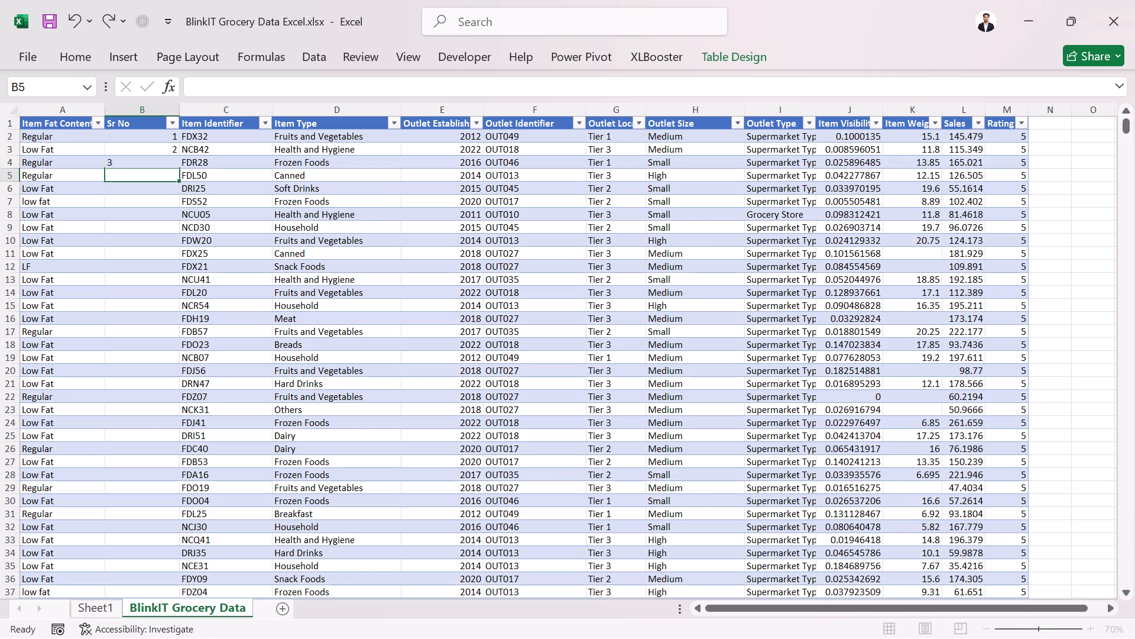
{"action": "key", "text": "4"}
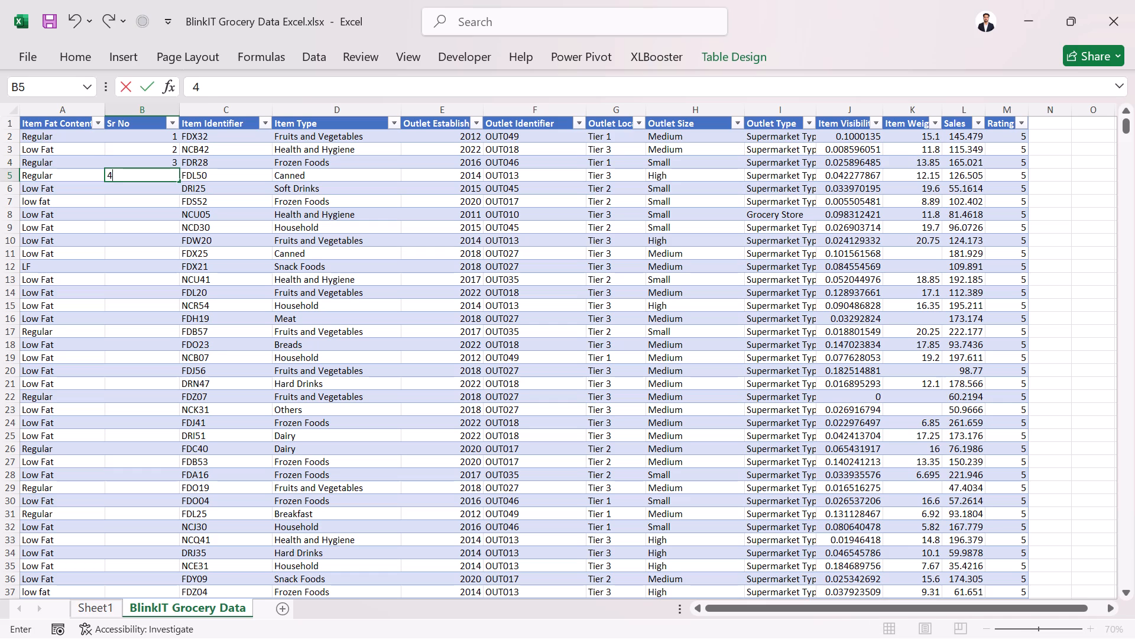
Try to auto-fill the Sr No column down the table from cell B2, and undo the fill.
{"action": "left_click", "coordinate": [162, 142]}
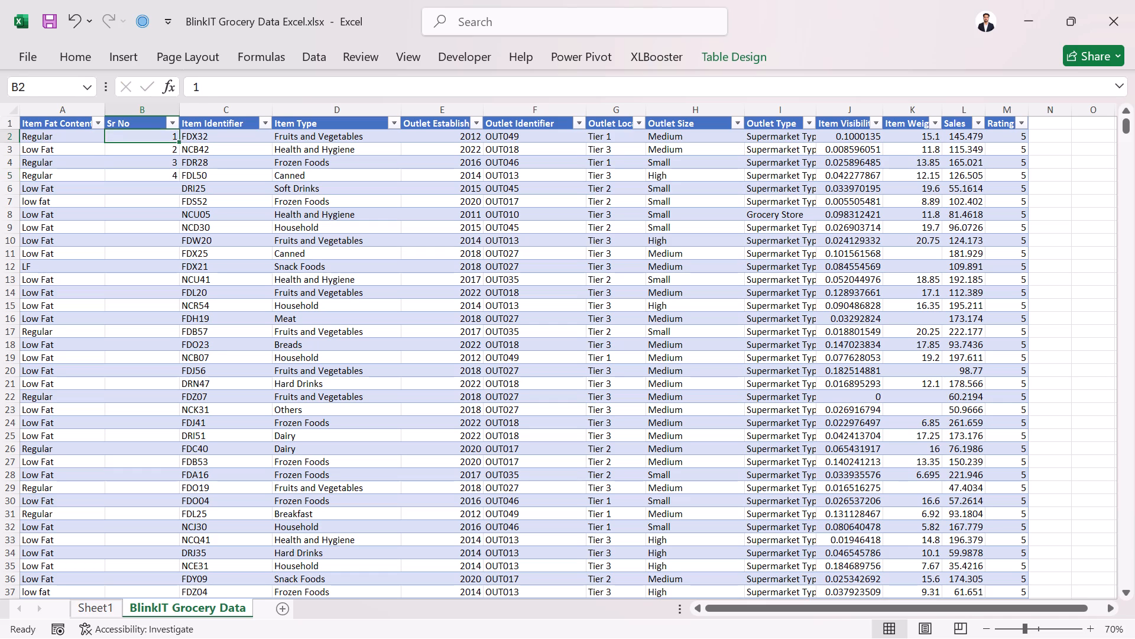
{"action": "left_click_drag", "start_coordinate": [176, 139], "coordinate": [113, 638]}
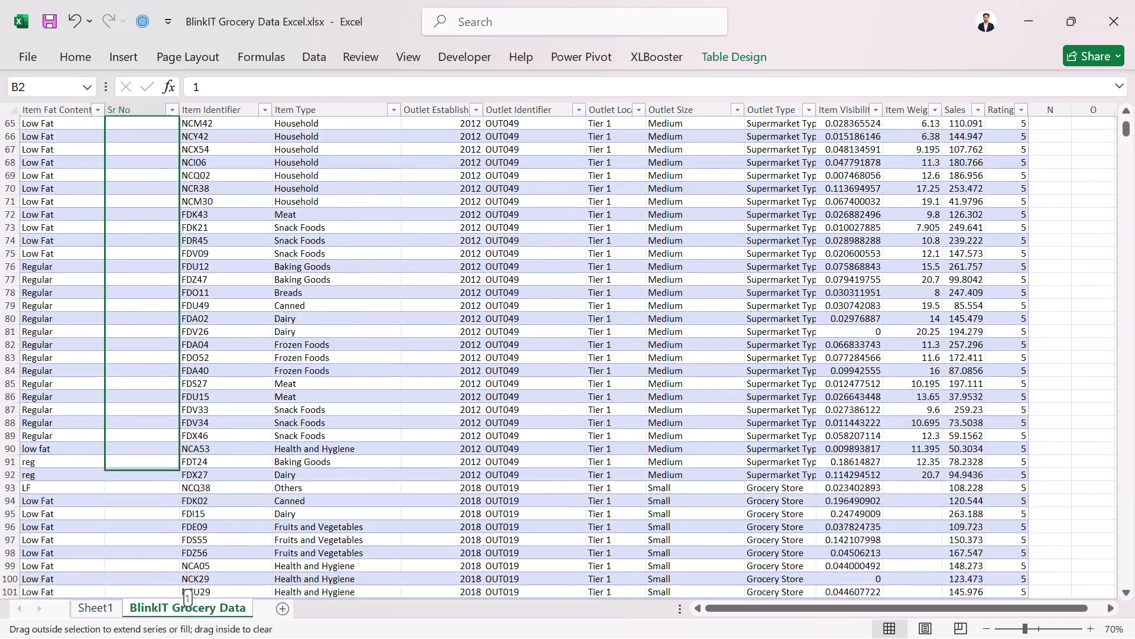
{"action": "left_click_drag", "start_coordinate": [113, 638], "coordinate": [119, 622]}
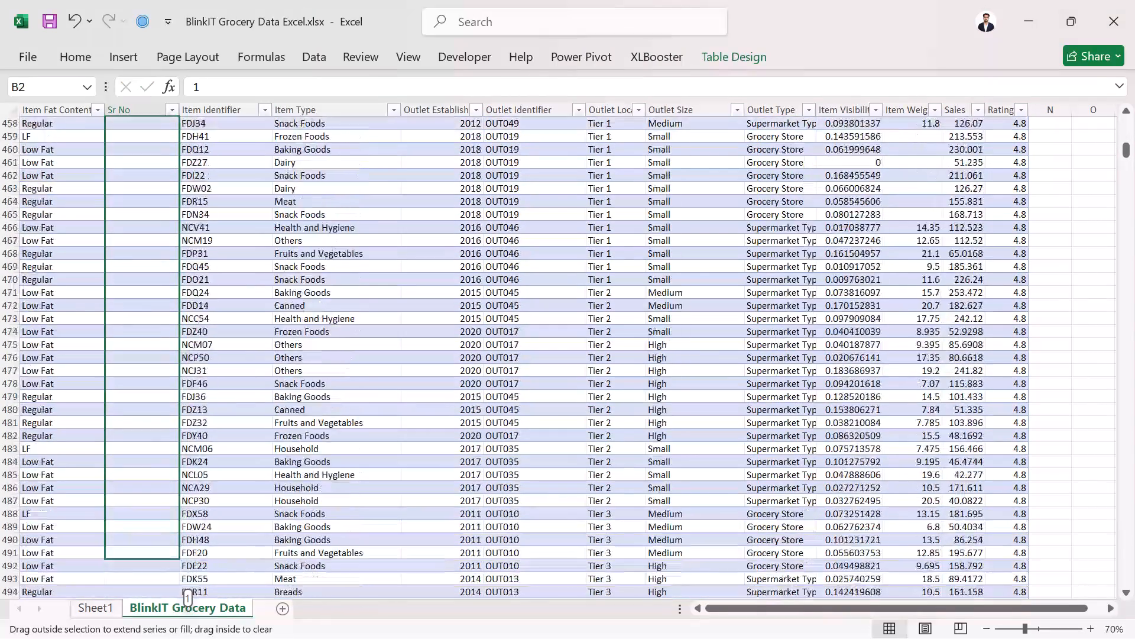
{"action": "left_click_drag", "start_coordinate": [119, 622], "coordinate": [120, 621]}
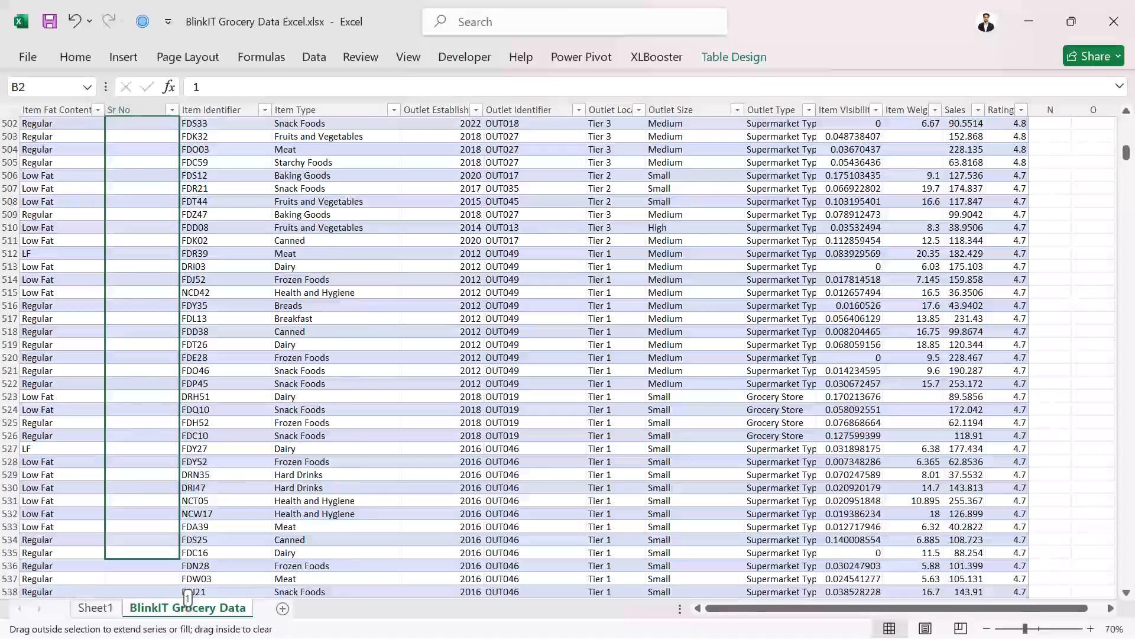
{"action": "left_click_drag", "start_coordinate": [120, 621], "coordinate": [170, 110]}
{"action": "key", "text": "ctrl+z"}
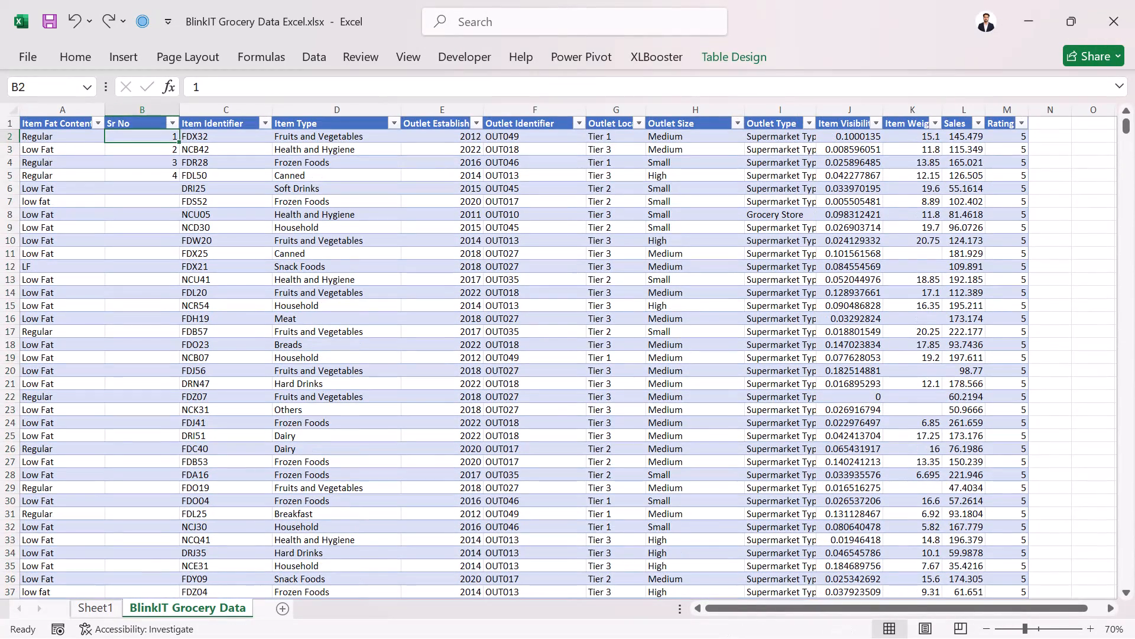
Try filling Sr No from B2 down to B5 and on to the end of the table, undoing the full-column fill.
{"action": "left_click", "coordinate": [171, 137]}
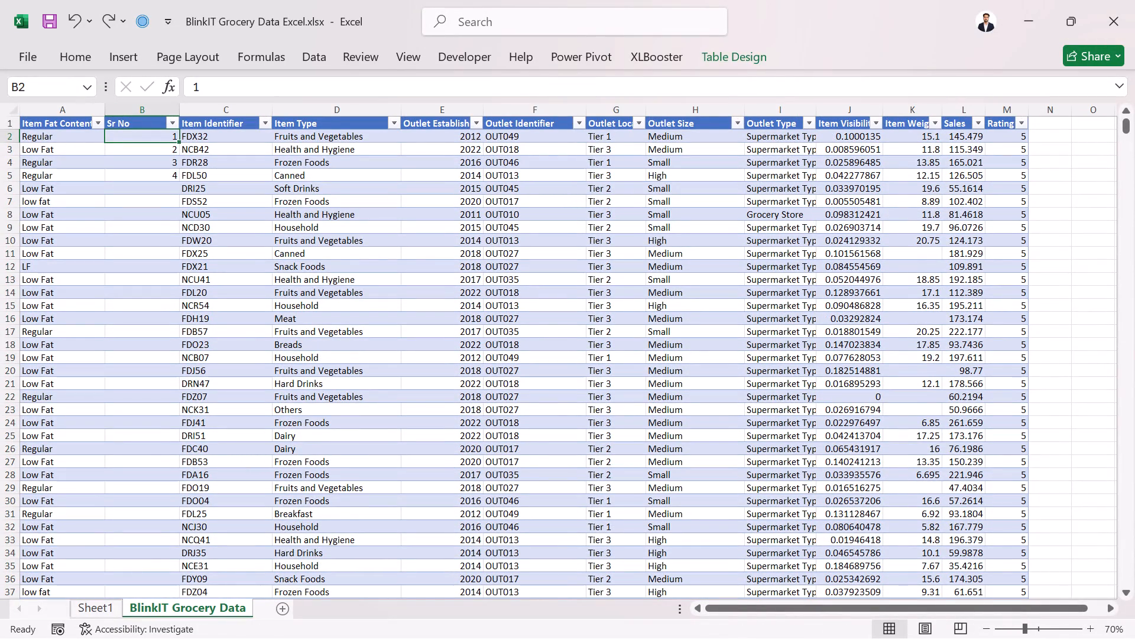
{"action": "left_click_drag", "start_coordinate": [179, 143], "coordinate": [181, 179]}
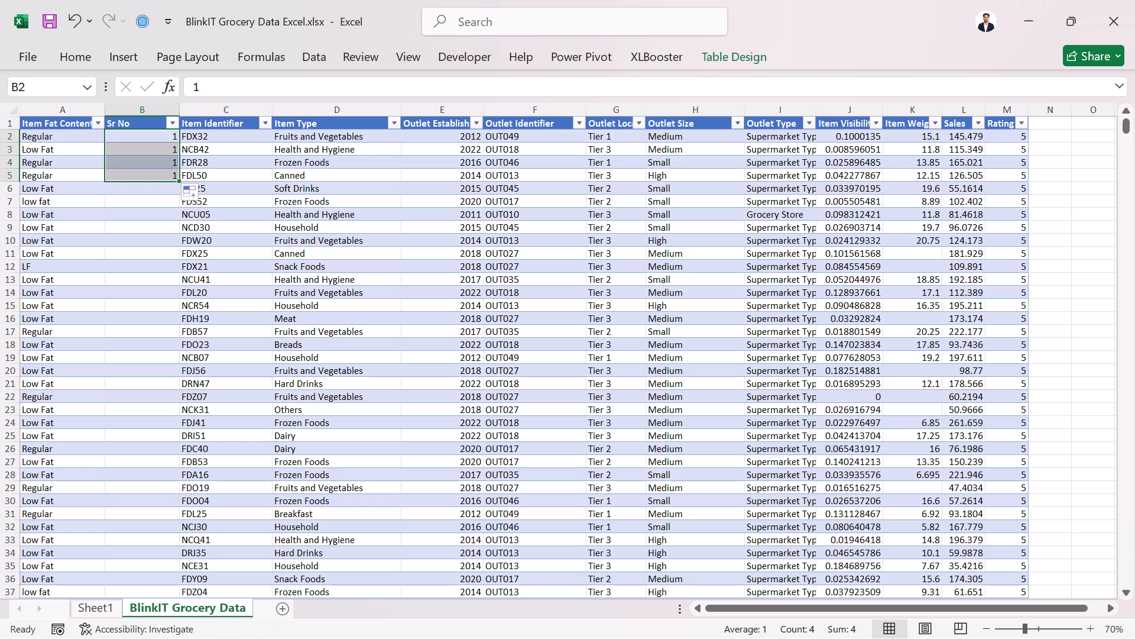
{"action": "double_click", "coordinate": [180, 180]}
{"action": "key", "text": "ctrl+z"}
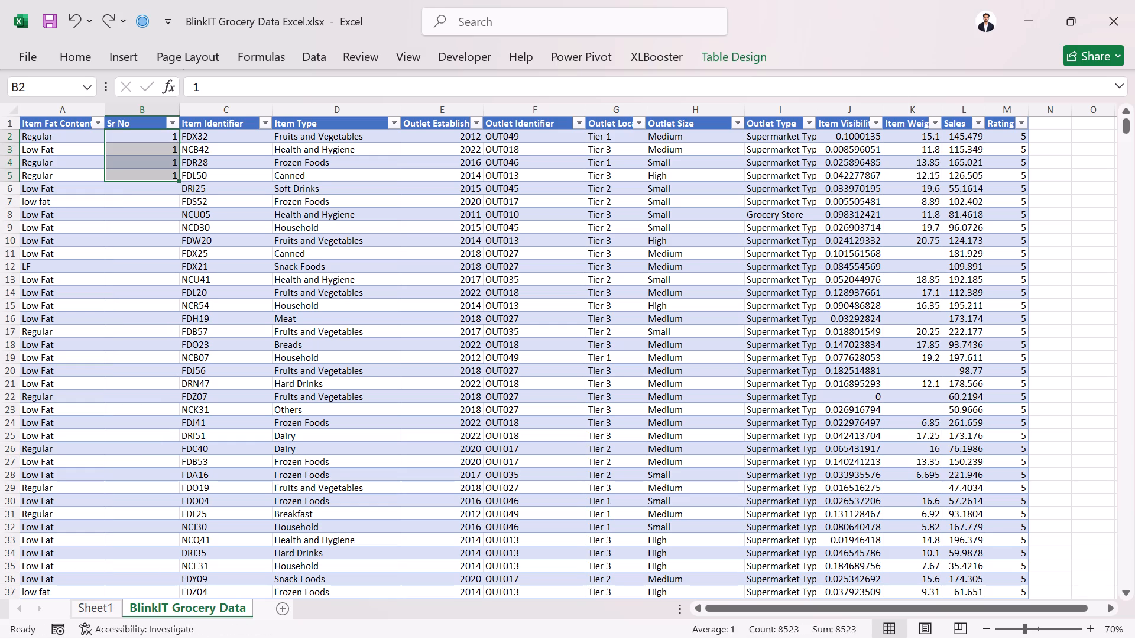
Set Sr No cell B3 to 2.
{"action": "double_click", "coordinate": [171, 150]}
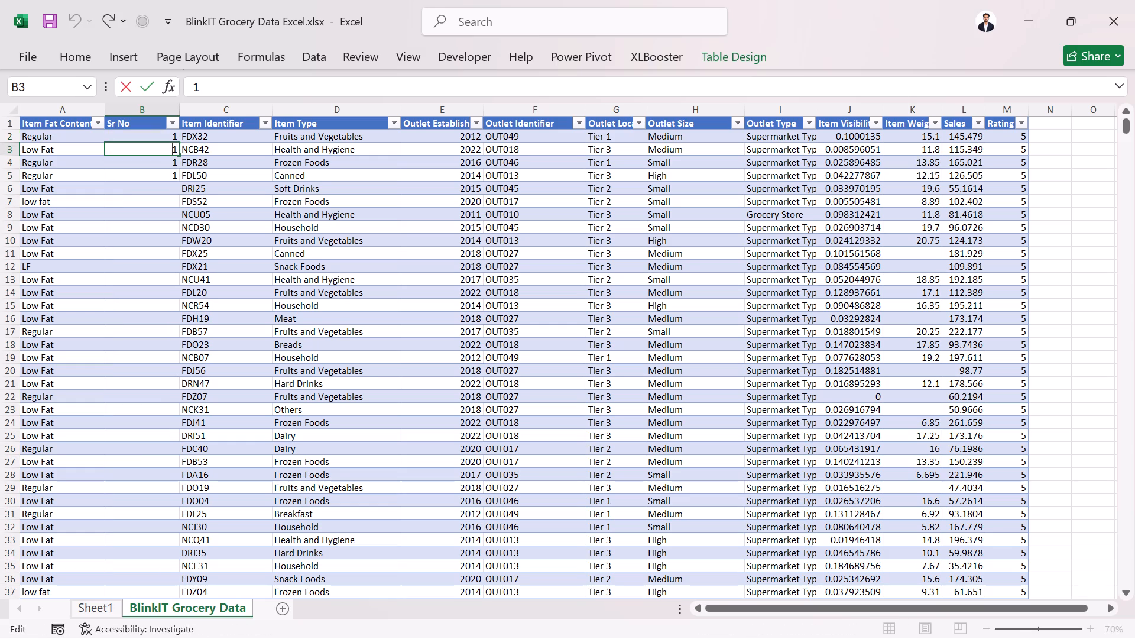
{"action": "key", "text": "Right"}
{"action": "key", "text": "2"}
{"action": "key", "text": "BackSpace"}
{"action": "key", "text": "BackSpace"}
{"action": "key", "text": "2"}
{"action": "key", "text": "Down"}
{"action": "scroll", "coordinate": [185, 191], "scroll_direction": "up", "scroll_amount": 11, "text": "ctrl"}
Set Sr No cell B4 to 3 and cell B5 to 4.
{"action": "double_click", "coordinate": [165, 160]}
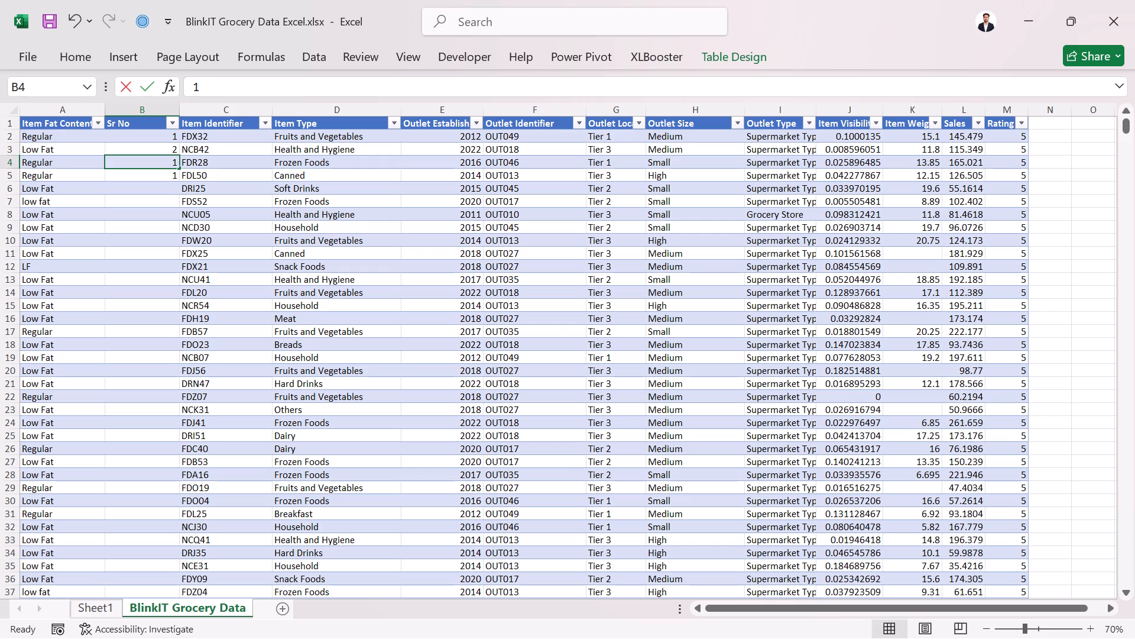
{"action": "left_click", "coordinate": [175, 161]}
{"action": "key", "text": "BackSpace"}
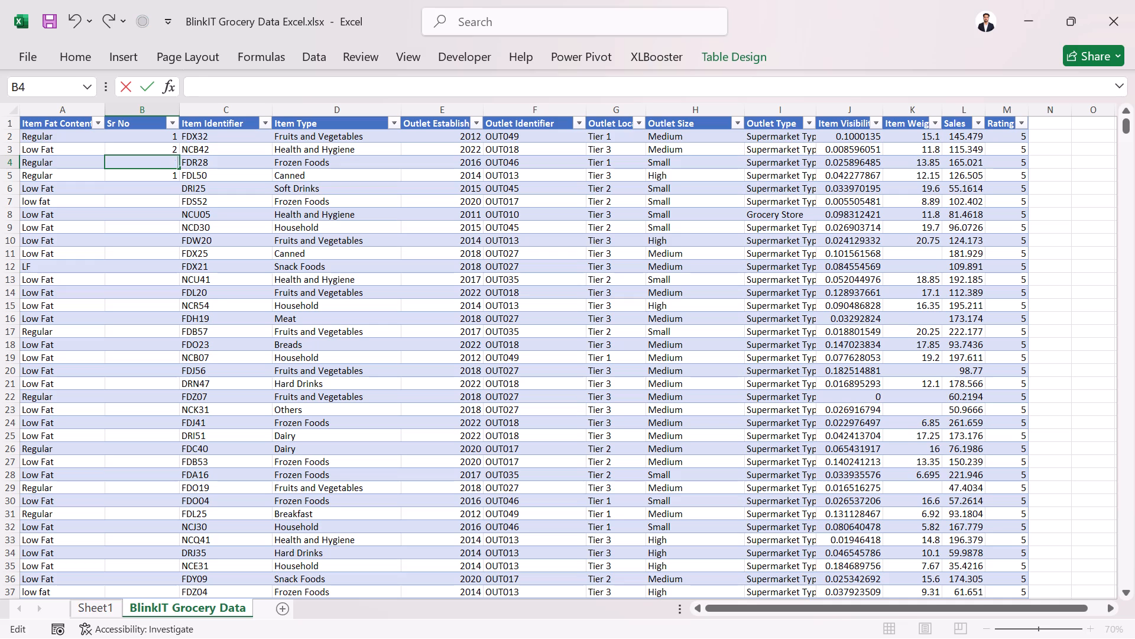
{"action": "key", "text": "2"}
{"action": "key", "text": "BackSpace"}
{"action": "key", "text": "3"}
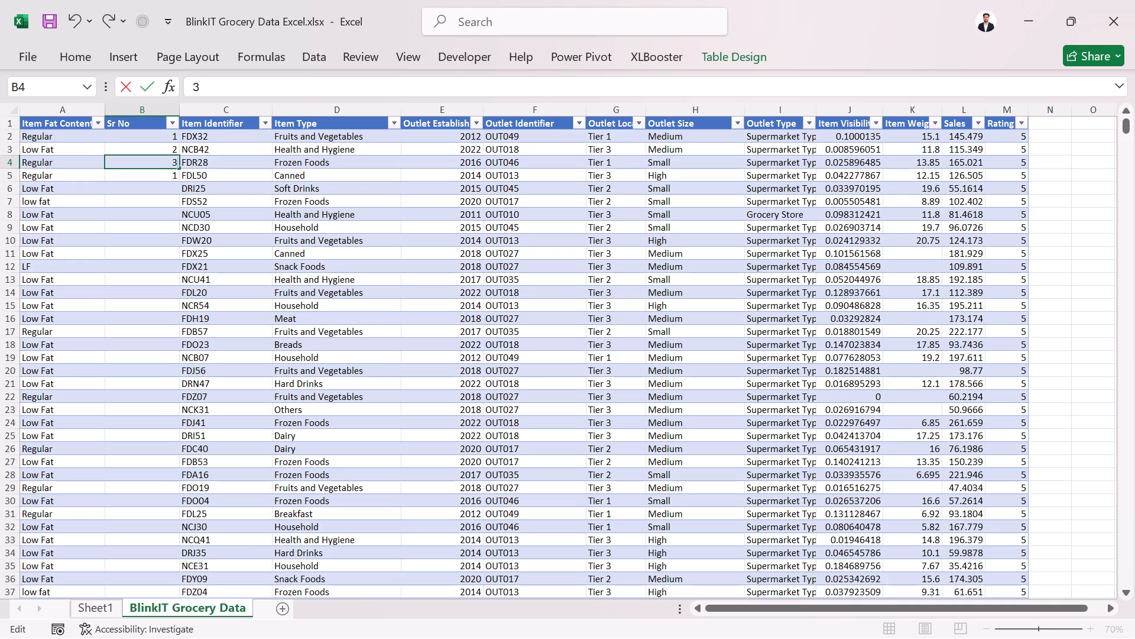
{"action": "double_click", "coordinate": [164, 172]}
{"action": "left_click", "coordinate": [179, 174]}
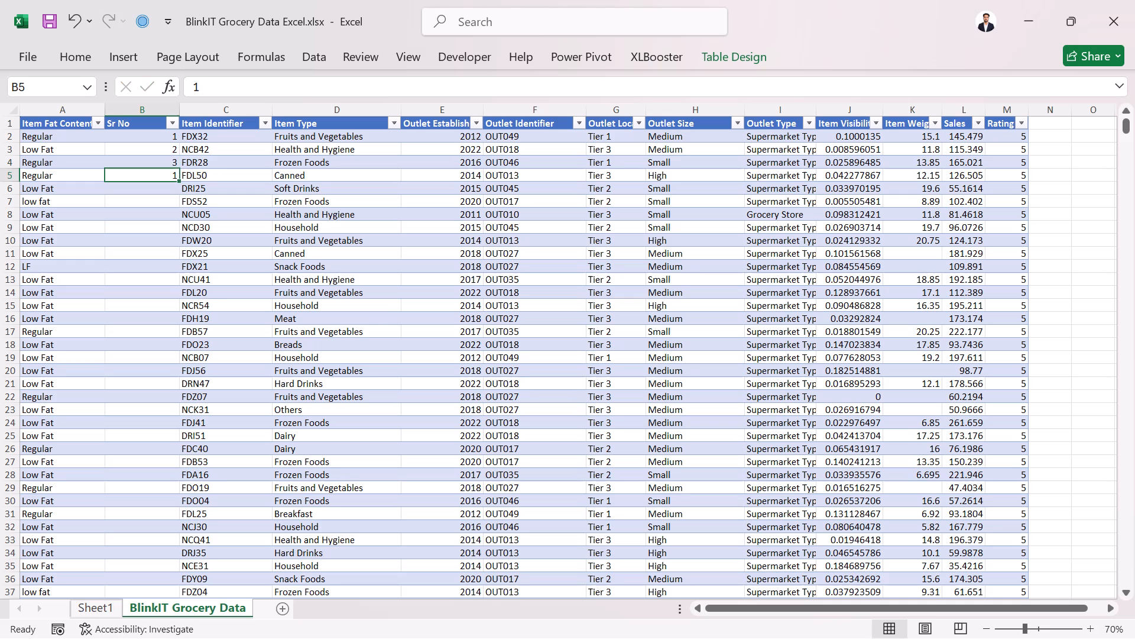
{"action": "left_click", "coordinate": [216, 89]}
{"action": "key", "text": "BackSpace"}
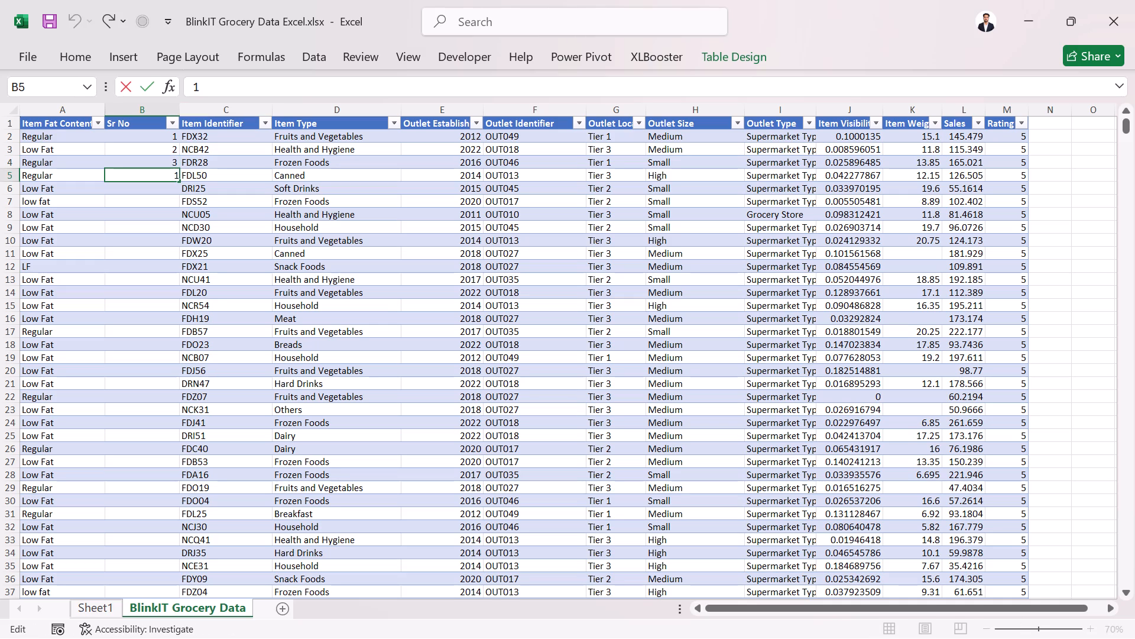
{"action": "key", "text": "4"}
{"action": "key", "text": "Return"}
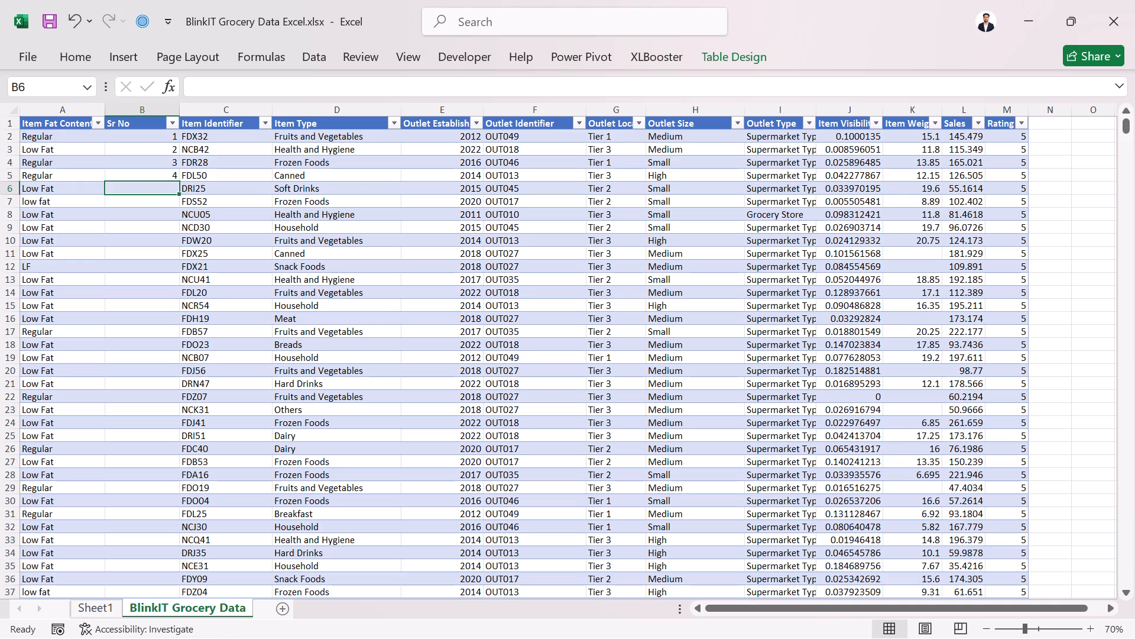
Take a screenshot of the BlinkIT Grocery Data sheet with Sr No cell B2 selected.
{"action": "left_click", "coordinate": [155, 137]}
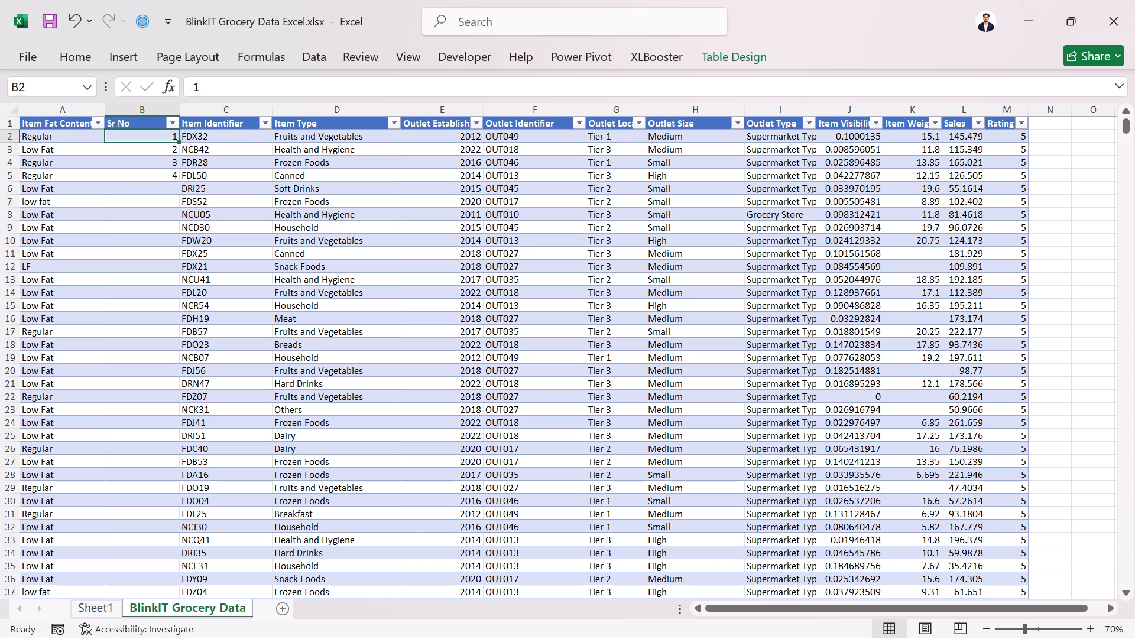
{"action": "key", "text": "super+F12"}
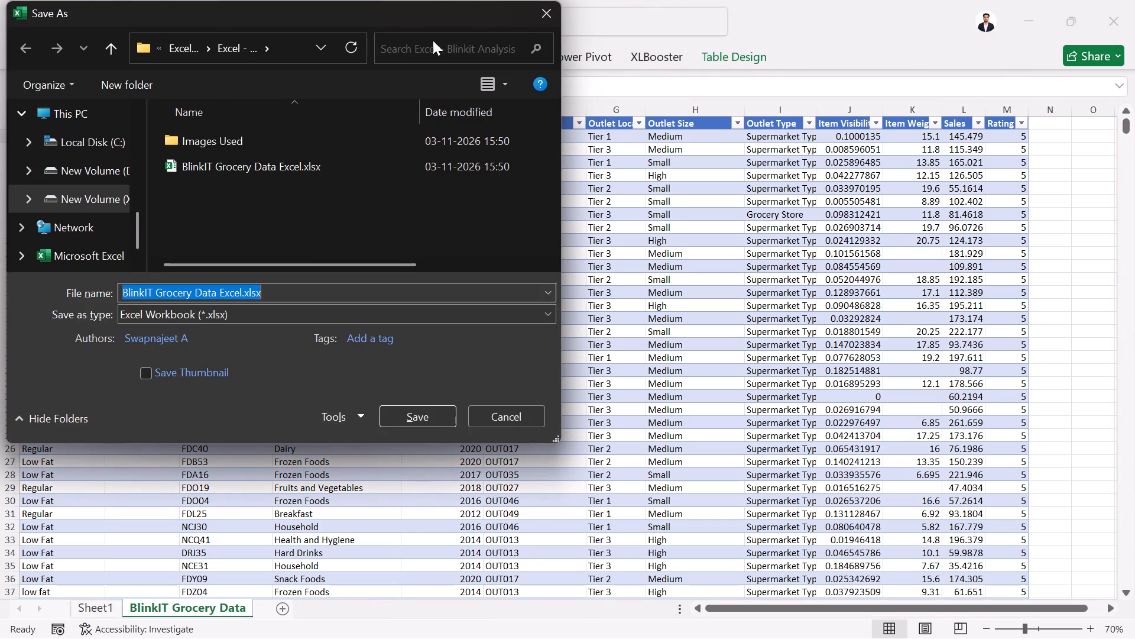
{"action": "left_click", "coordinate": [547, 18]}
{"action": "key", "text": "super+Print"}
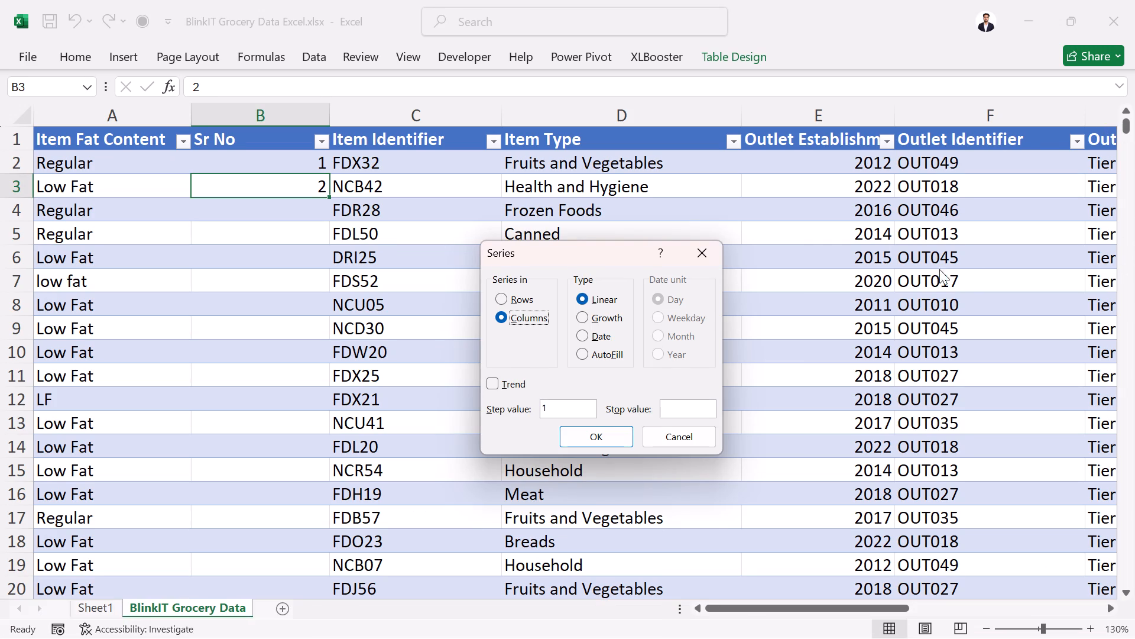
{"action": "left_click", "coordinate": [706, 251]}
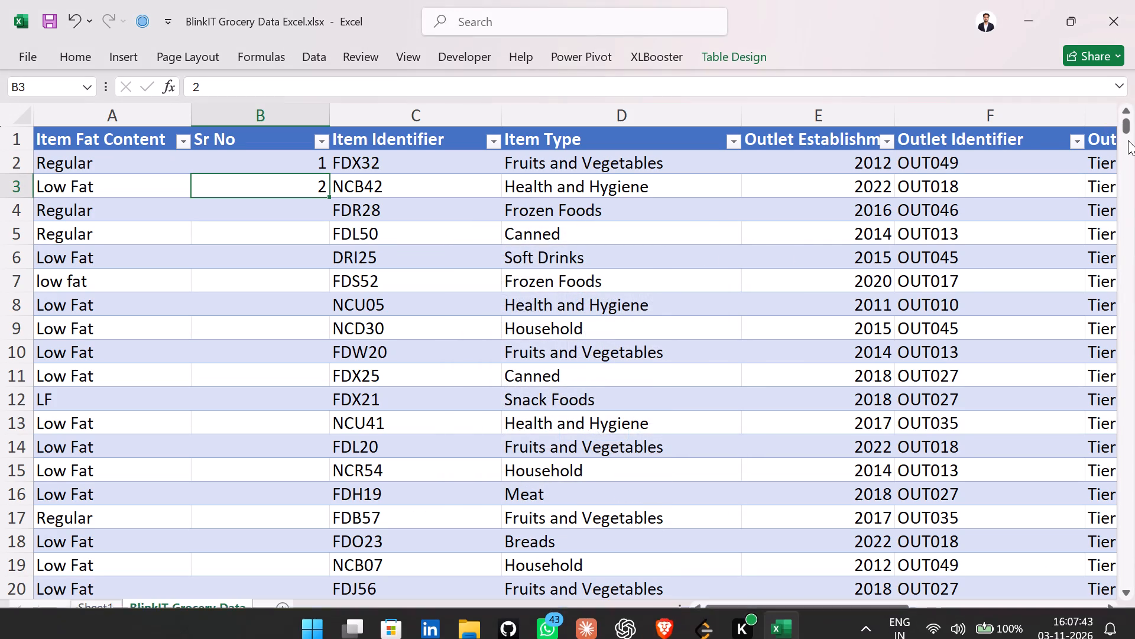
Check the last data row number of the BlinkIT Grocery Data table and return to its first rows.
{"action": "left_click_drag", "start_coordinate": [1133, 126], "coordinate": [1130, 638]}
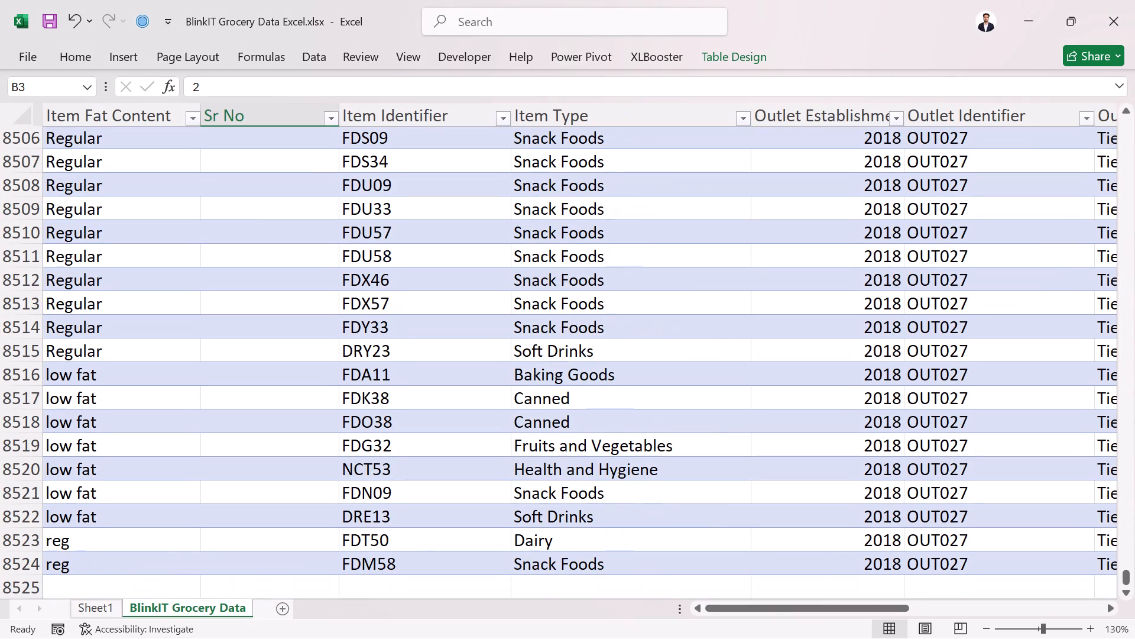
{"action": "scroll", "coordinate": [943, 567], "scroll_direction": "down", "scroll_amount": 2, "text": "ctrl"}
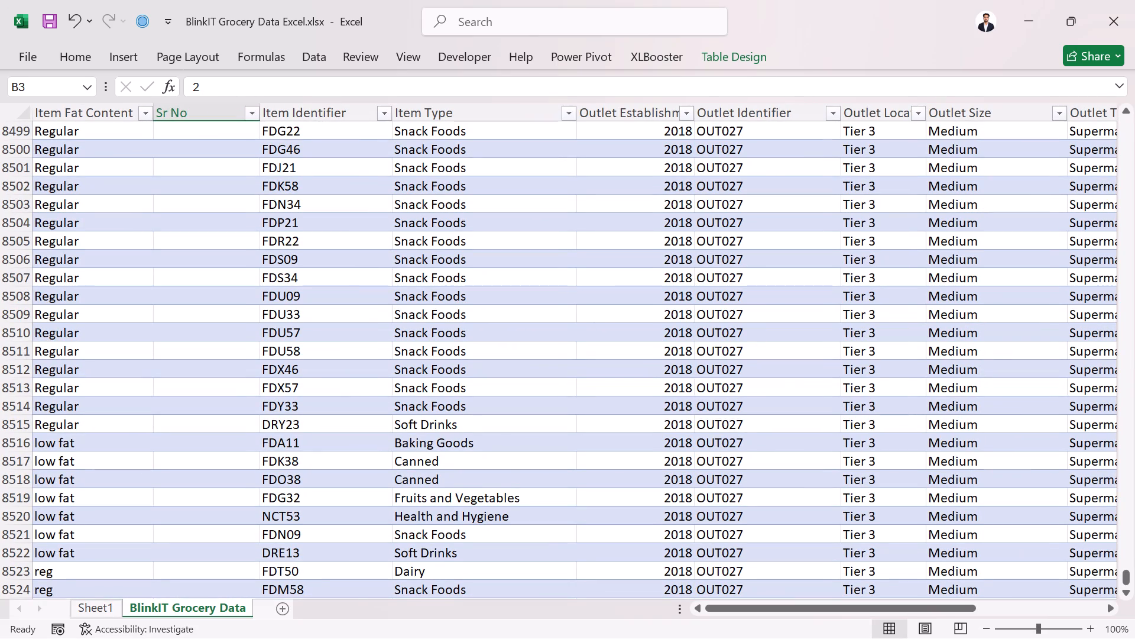
{"action": "left_click_drag", "start_coordinate": [1126, 579], "coordinate": [1127, 605]}
{"action": "left_click_drag", "start_coordinate": [938, 603], "coordinate": [756, 606]}
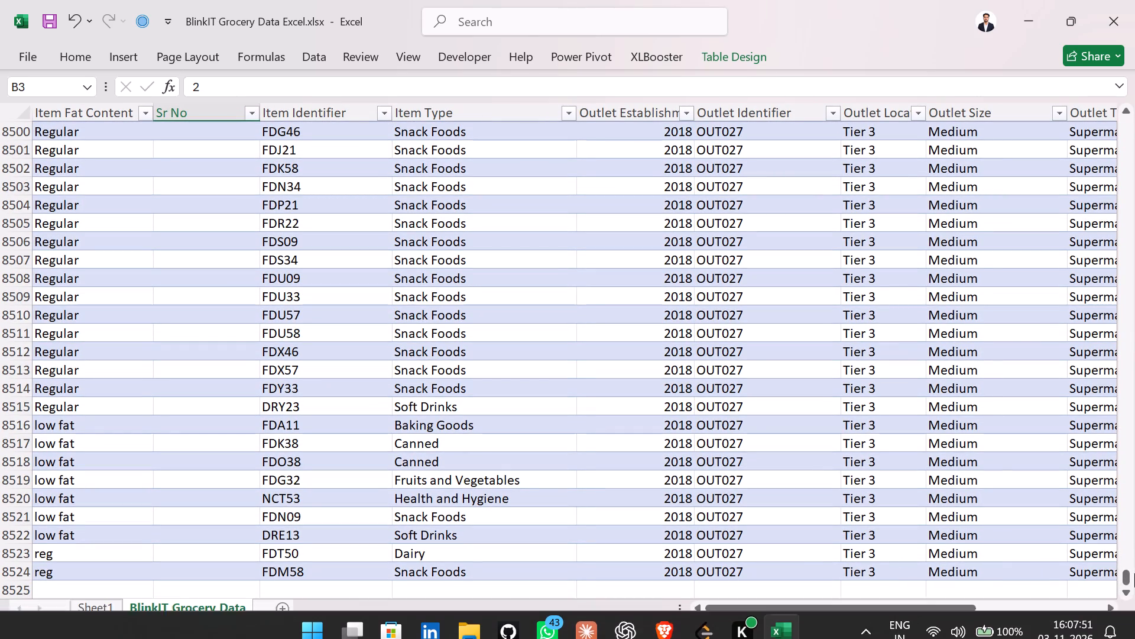
{"action": "left_click_drag", "start_coordinate": [1127, 574], "coordinate": [1097, 22]}
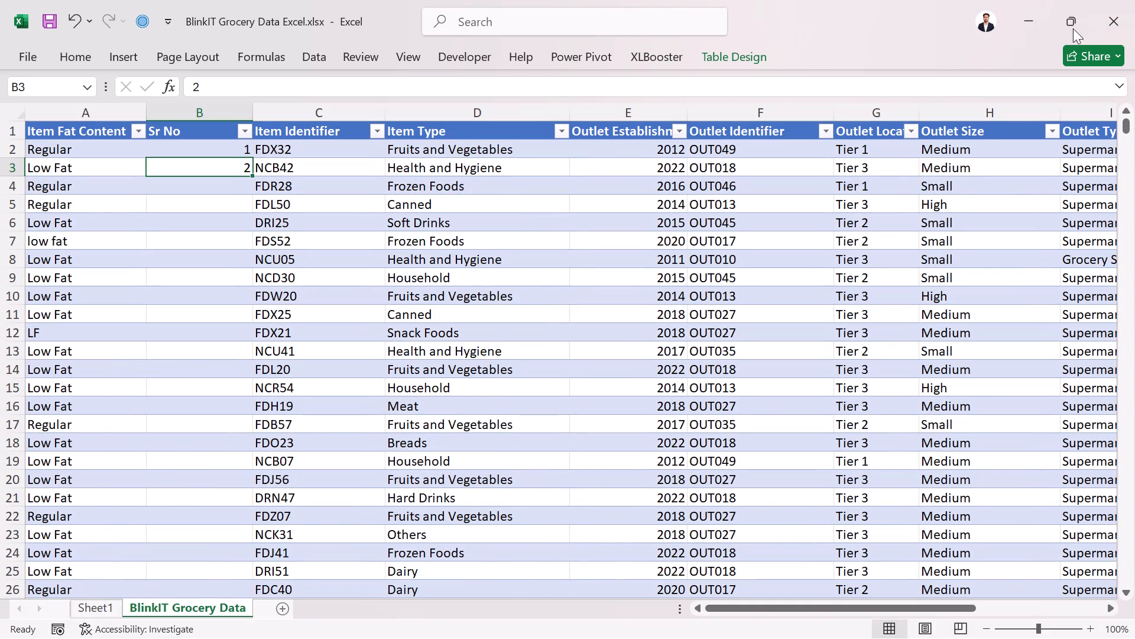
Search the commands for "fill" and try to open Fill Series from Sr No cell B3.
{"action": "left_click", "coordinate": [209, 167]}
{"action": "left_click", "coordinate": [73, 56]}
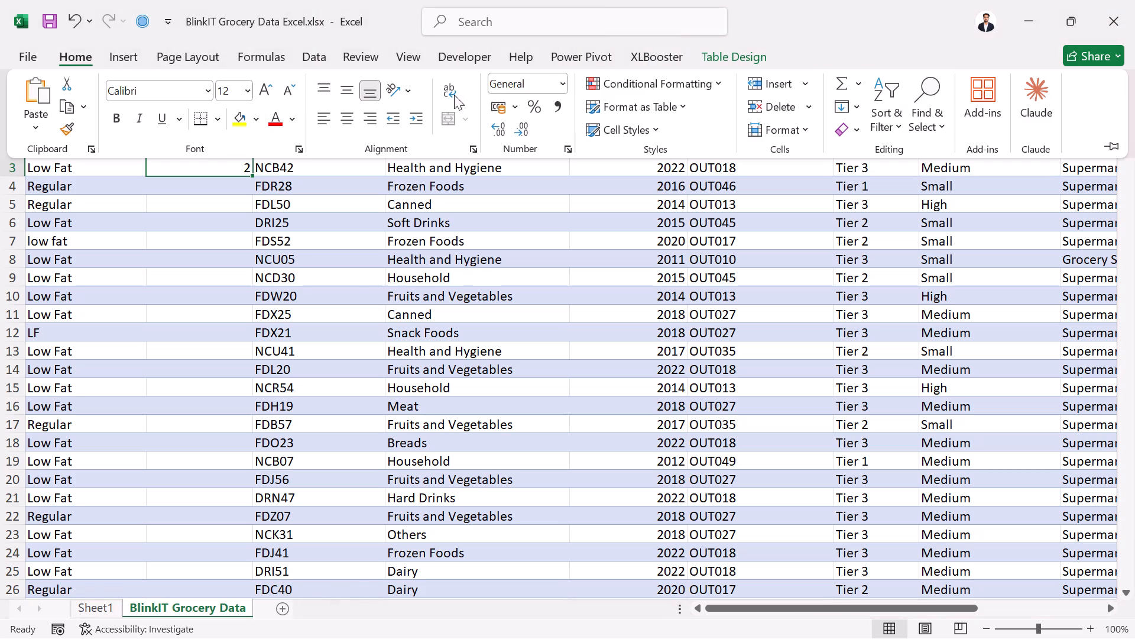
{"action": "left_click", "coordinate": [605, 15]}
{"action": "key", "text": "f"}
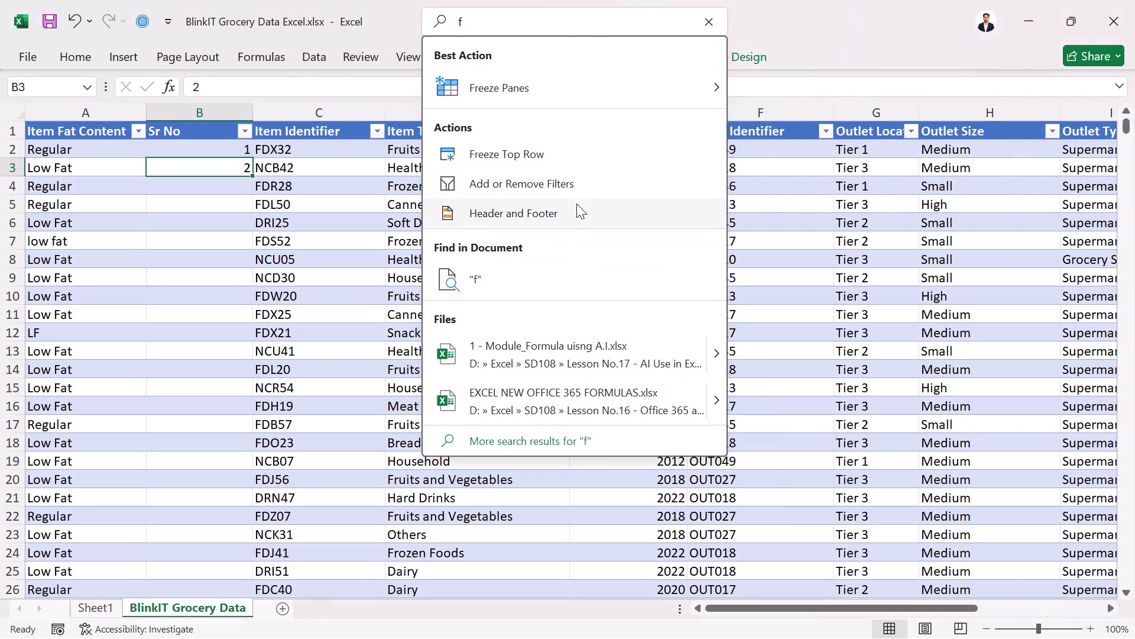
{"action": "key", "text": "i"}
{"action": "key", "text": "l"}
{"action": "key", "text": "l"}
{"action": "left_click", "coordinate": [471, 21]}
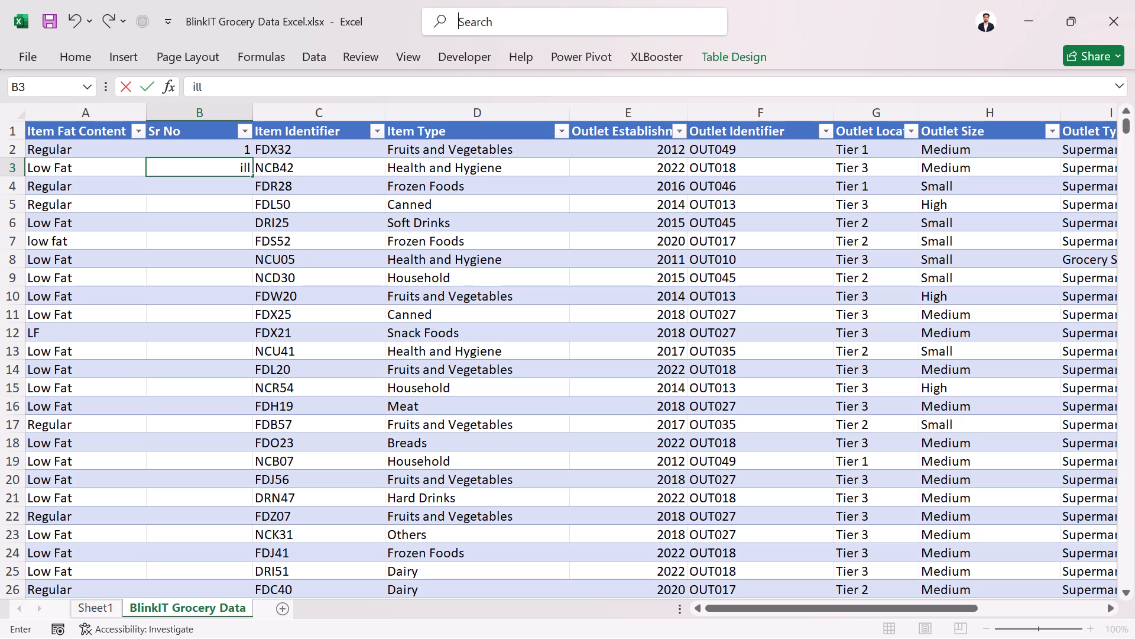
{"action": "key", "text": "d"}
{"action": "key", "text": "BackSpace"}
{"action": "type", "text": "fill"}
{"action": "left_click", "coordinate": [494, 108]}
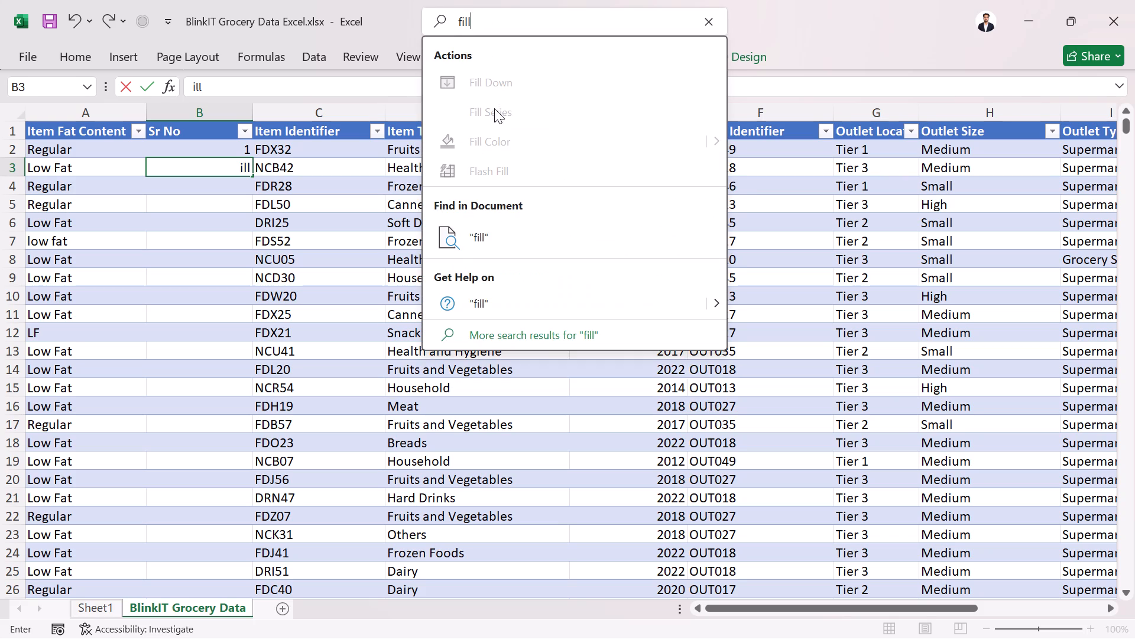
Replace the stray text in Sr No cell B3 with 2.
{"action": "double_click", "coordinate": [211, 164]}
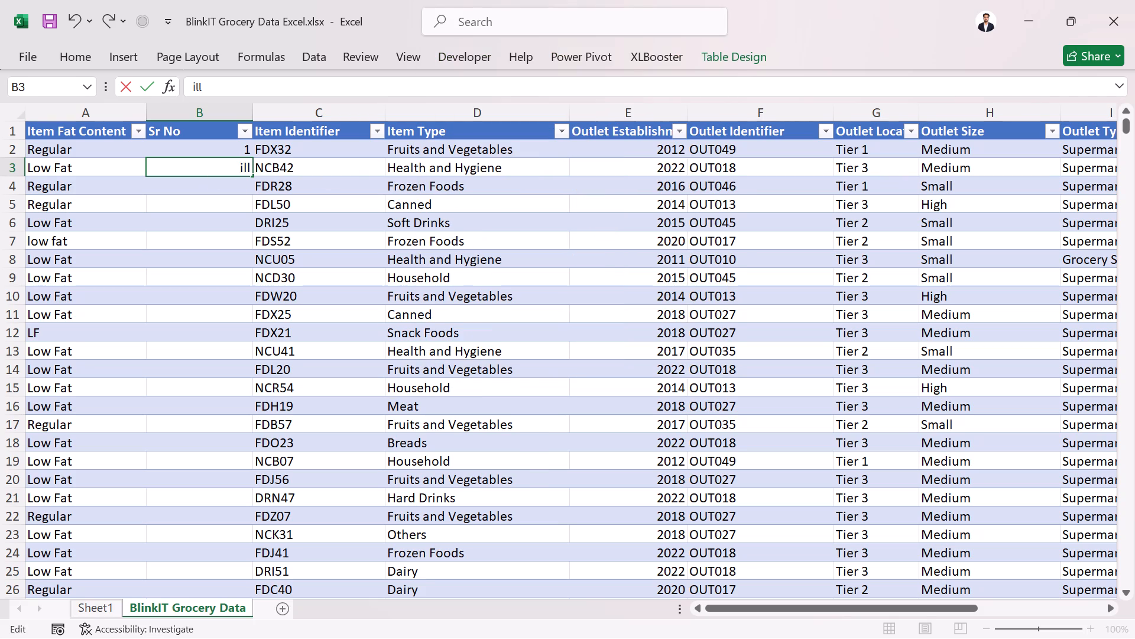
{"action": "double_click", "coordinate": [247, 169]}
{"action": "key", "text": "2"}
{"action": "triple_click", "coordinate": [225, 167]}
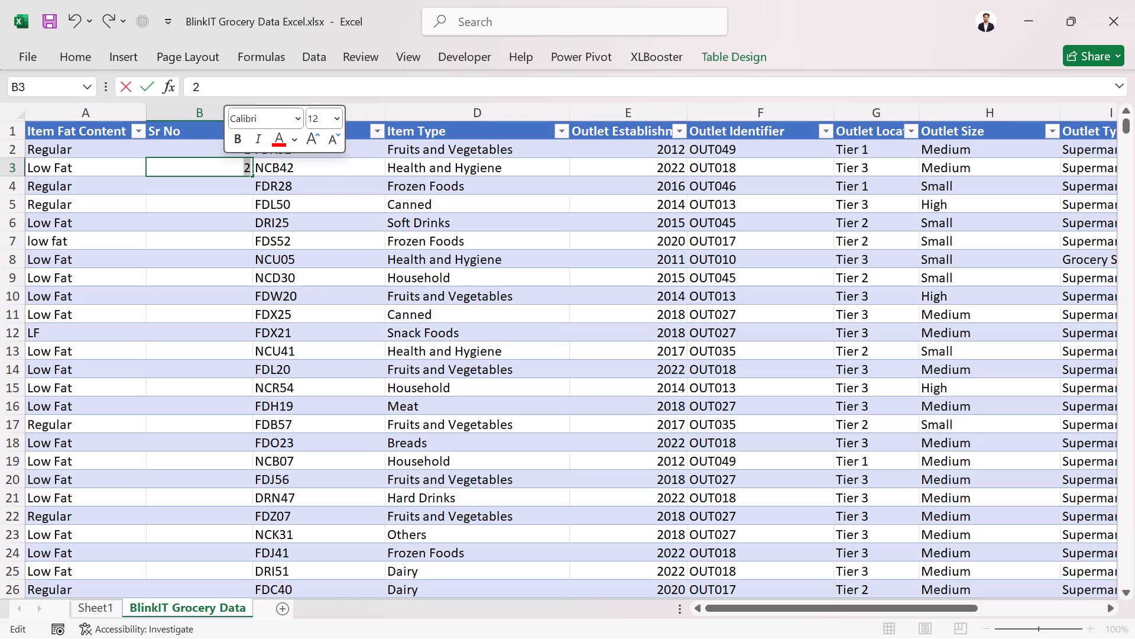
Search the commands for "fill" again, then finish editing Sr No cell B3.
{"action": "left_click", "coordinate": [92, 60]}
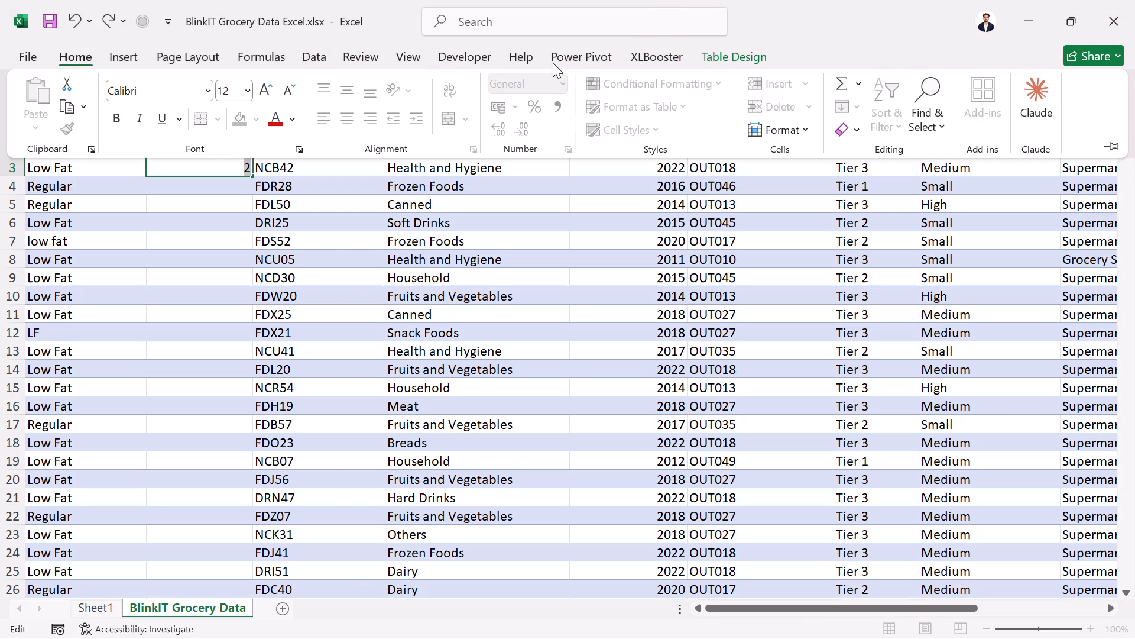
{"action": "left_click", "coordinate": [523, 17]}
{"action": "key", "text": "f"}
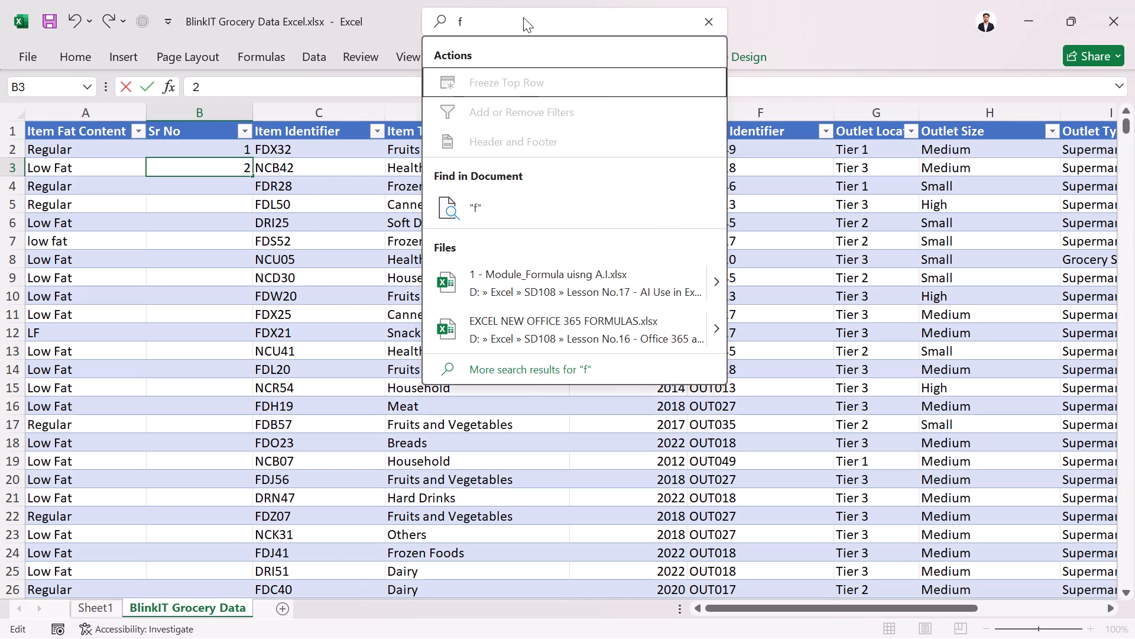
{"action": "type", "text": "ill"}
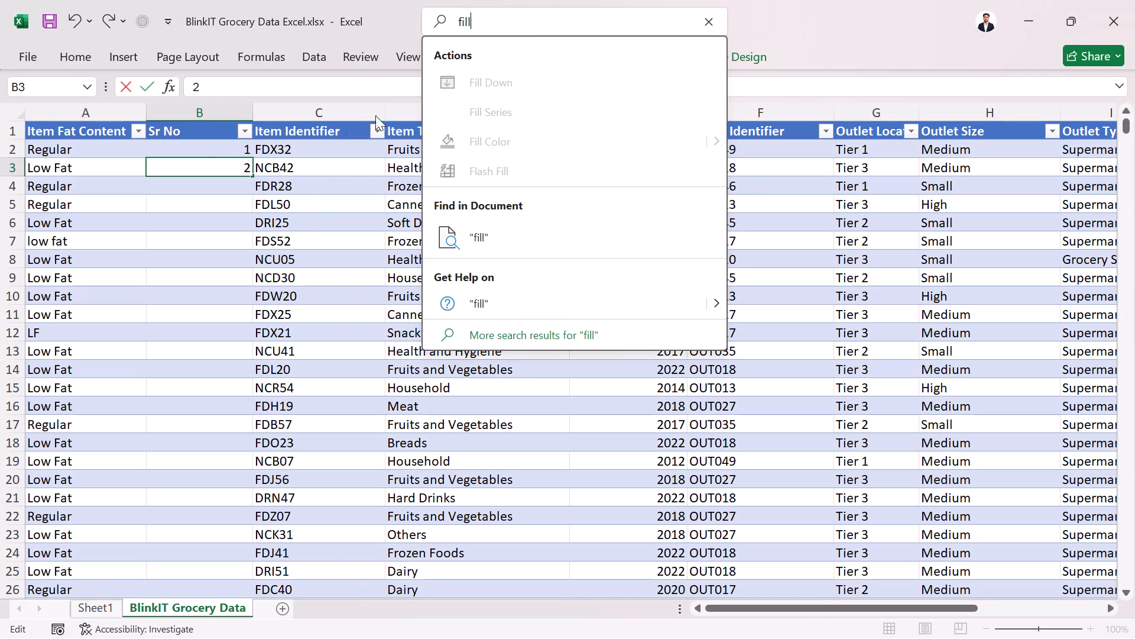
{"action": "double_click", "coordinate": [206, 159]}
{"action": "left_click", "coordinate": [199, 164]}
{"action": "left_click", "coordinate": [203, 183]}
Fill the Sr No column down from cell B3 with a linear series in columns, step value 1 and stop value 8526.
{"action": "left_click", "coordinate": [194, 163]}
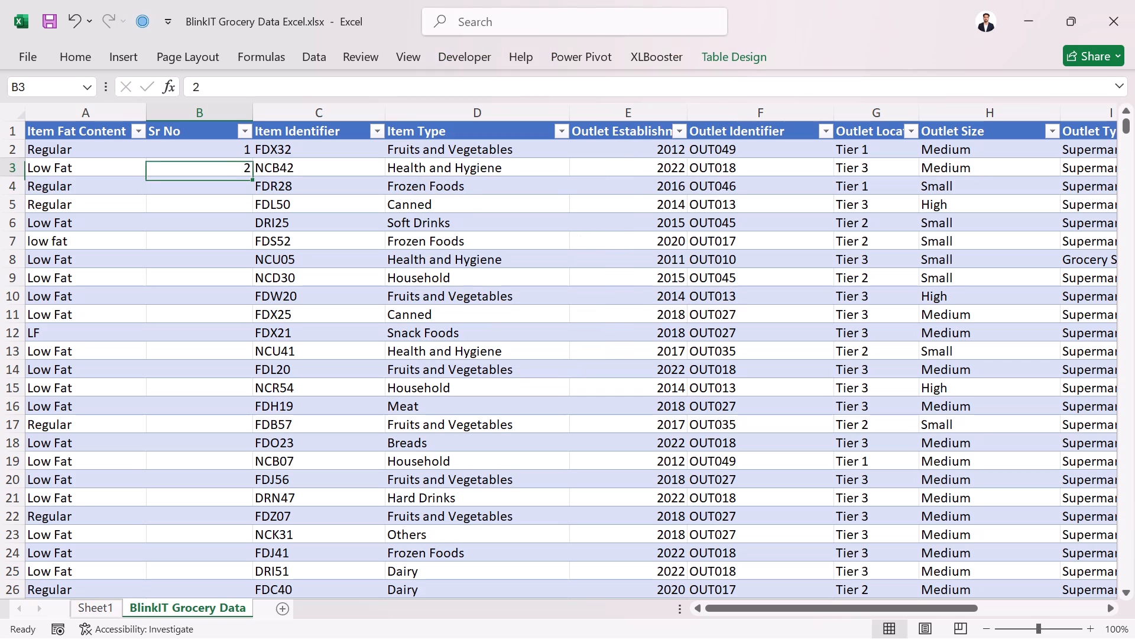
{"action": "left_click", "coordinate": [76, 52]}
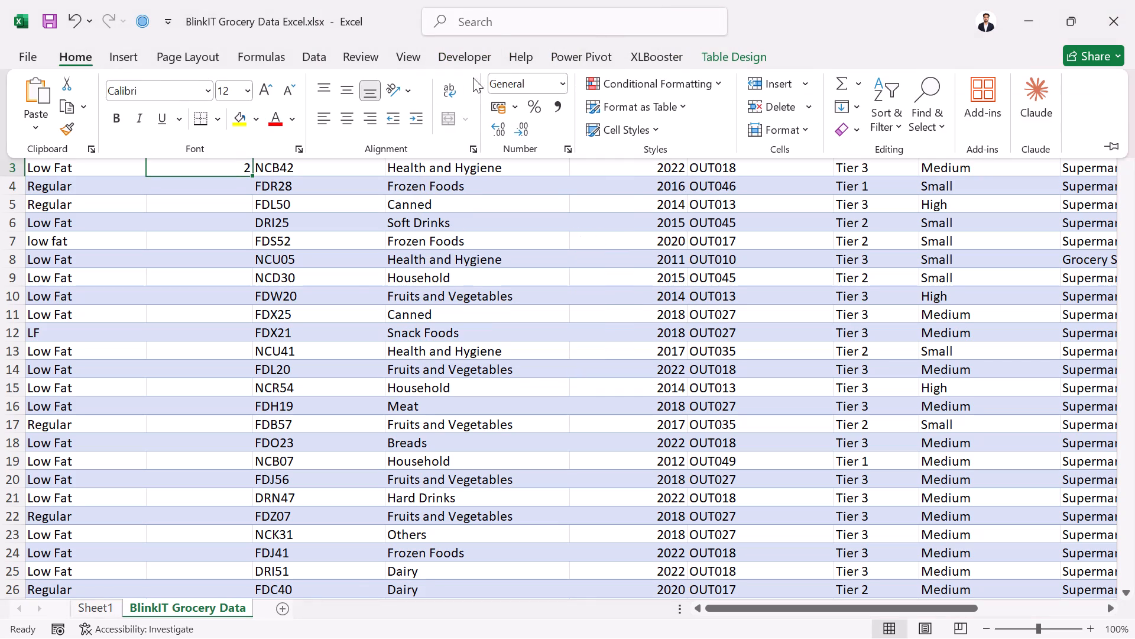
{"action": "left_click", "coordinate": [496, 12]}
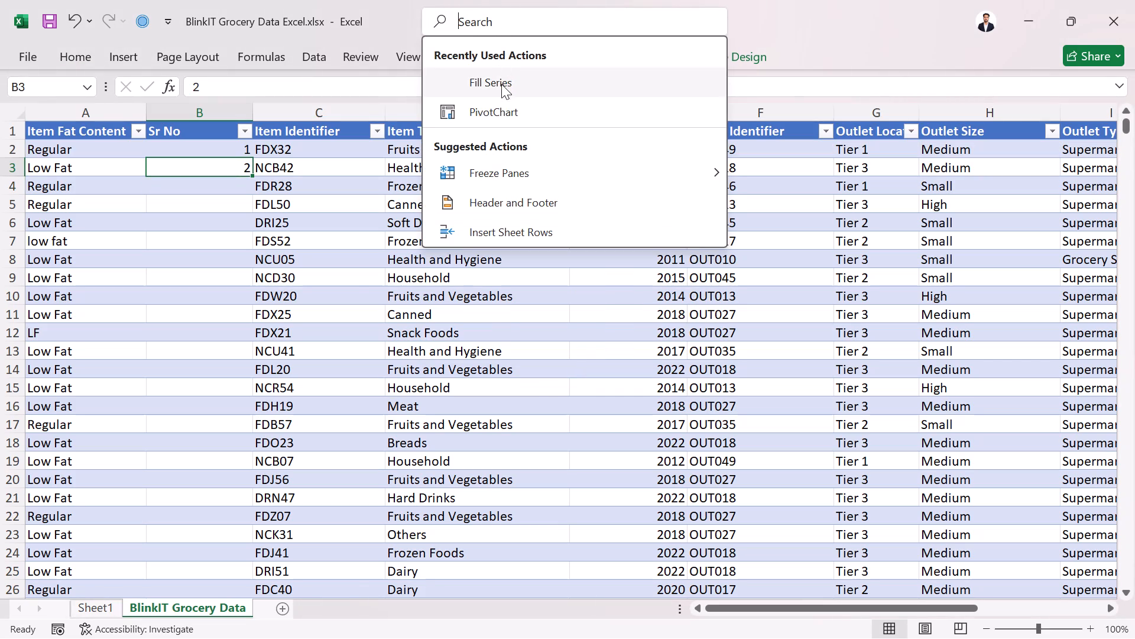
{"action": "left_click", "coordinate": [501, 79]}
{"action": "left_click", "coordinate": [516, 322]}
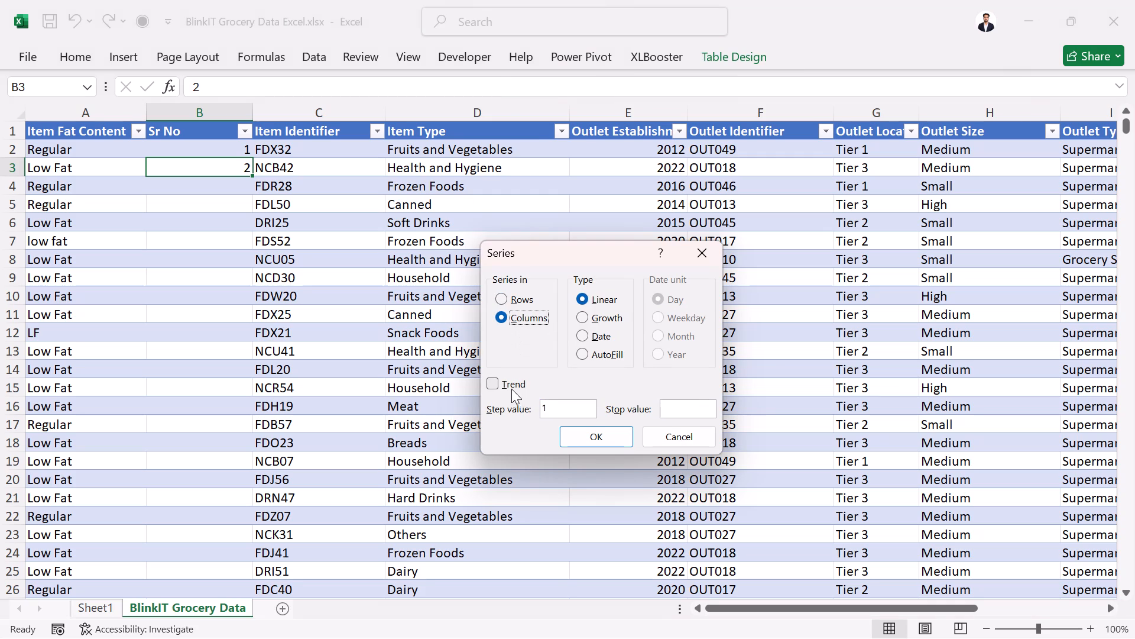
{"action": "left_click", "coordinate": [668, 409]}
{"action": "type", "text": "852"}
{"action": "key", "text": "6"}
{"action": "left_click", "coordinate": [622, 433]}
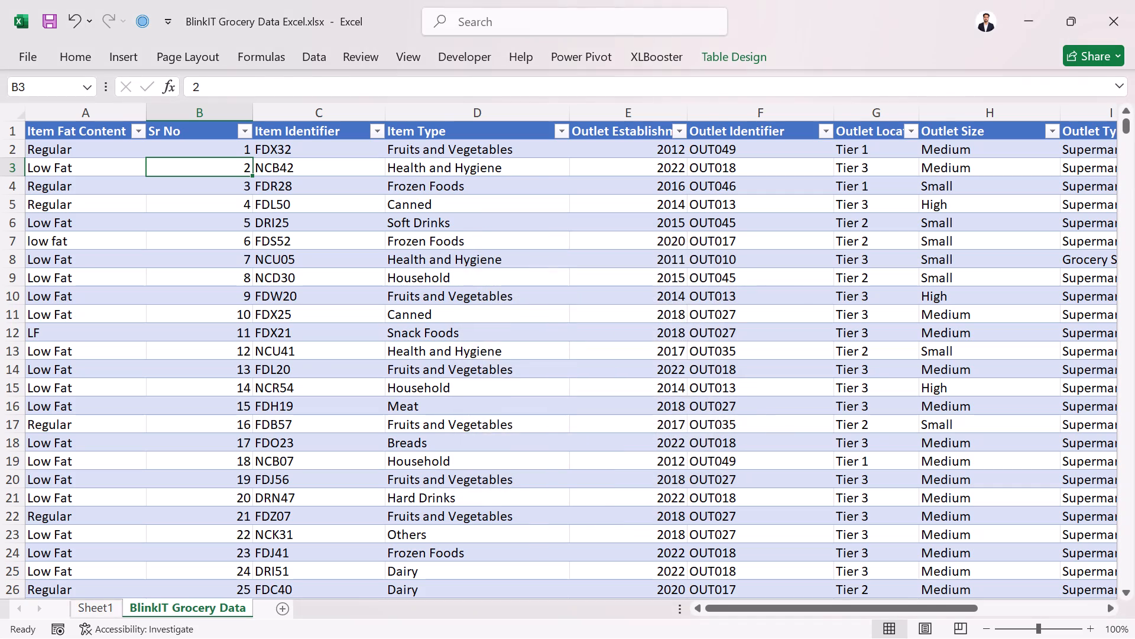
Clear the surplus serial number 8524 from cell B8525, below the table's last data row.
{"action": "scroll", "coordinate": [487, 445], "scroll_direction": "down", "scroll_amount": 6}
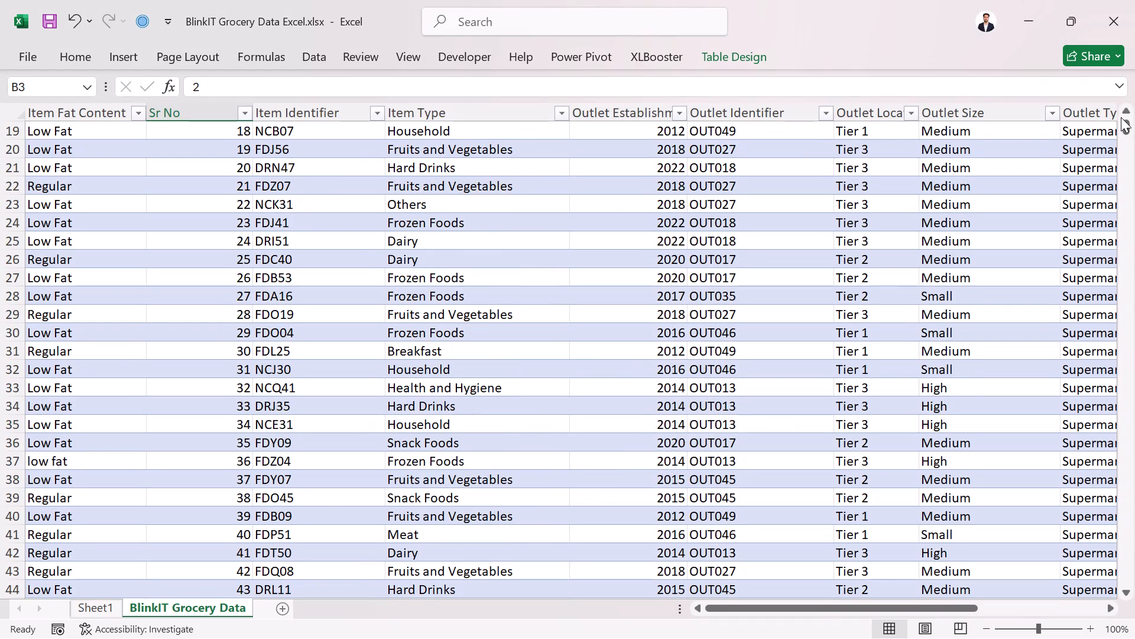
{"action": "left_click_drag", "start_coordinate": [1127, 125], "coordinate": [1127, 638]}
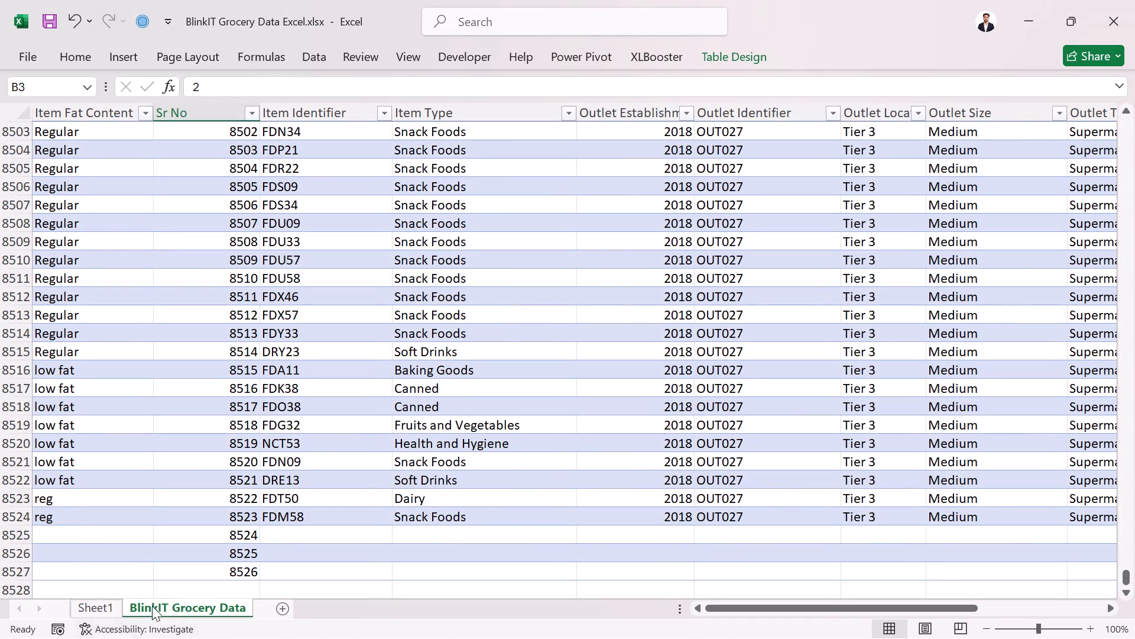
{"action": "double_click", "coordinate": [237, 537]}
{"action": "double_click", "coordinate": [258, 537]}
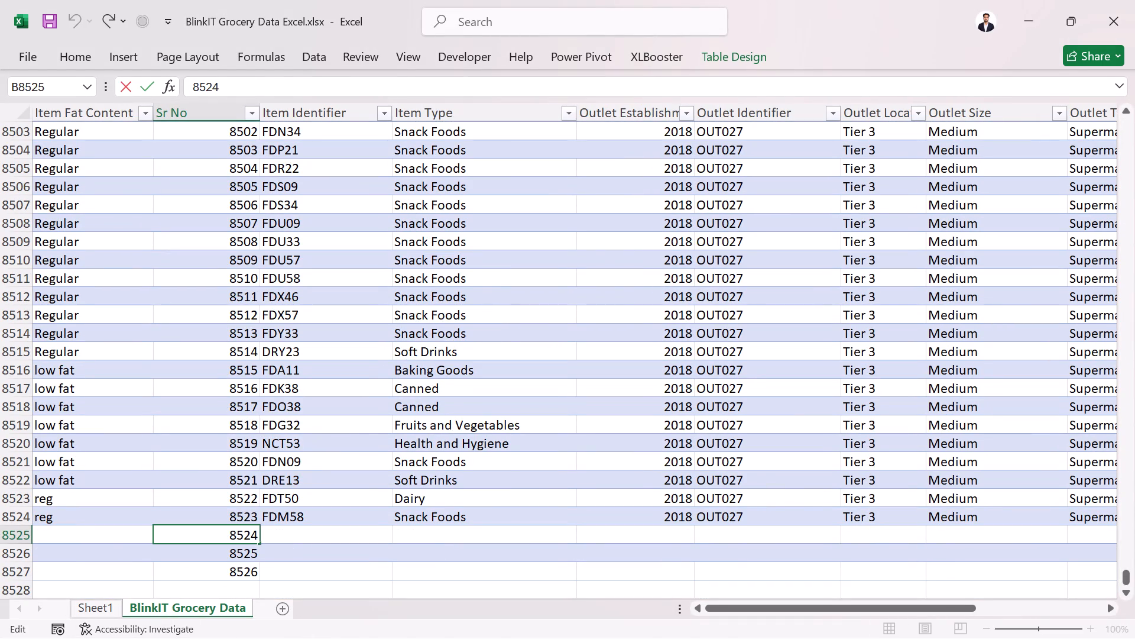
{"action": "key", "text": "BackSpace"}
{"action": "key", "text": "BackSpace"}
{"action": "key", "text": "BackSpace"}
{"action": "key", "text": "BackSpace"}
{"action": "key", "text": "BackSpace"}
{"action": "key", "text": "BackSpace"}
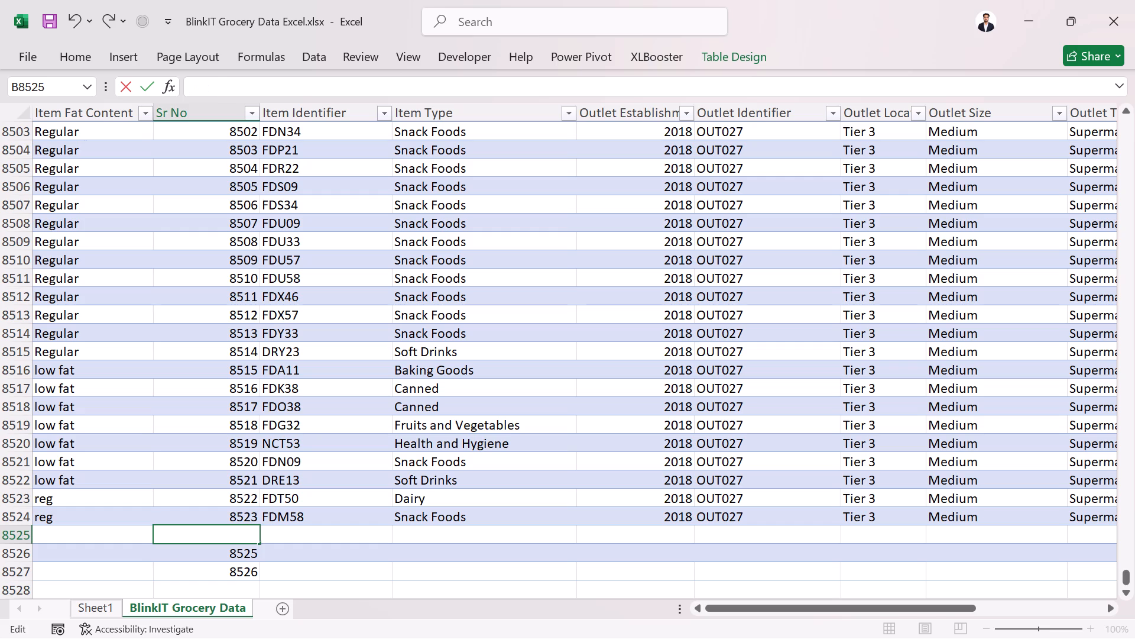
Clear the surplus serial number 8525 from Sr No cell B8526.
{"action": "double_click", "coordinate": [234, 558]}
{"action": "key", "text": "BackSpace"}
{"action": "key", "text": "BackSpace"}
{"action": "key", "text": "BackSpace"}
{"action": "key", "text": "BackSpace"}
{"action": "key", "text": "BackSpace"}
{"action": "key", "text": "BackSpace"}
{"action": "triple_click", "coordinate": [254, 558]}
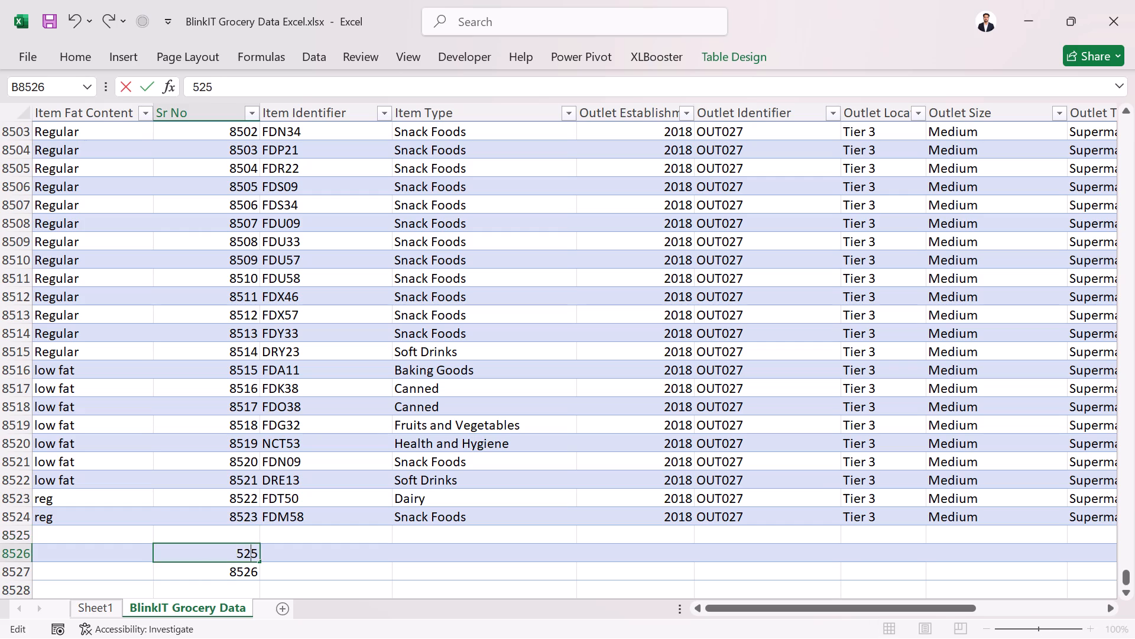
{"action": "key", "text": "BackSpace"}
{"action": "left_click", "coordinate": [254, 554]}
{"action": "key", "text": "BackSpace"}
Clear the surplus serial number 8526 from Sr No cell B8527.
{"action": "left_click", "coordinate": [244, 567]}
{"action": "key", "text": "BackSpace"}
{"action": "left_click", "coordinate": [244, 569]}
{"action": "key", "text": "BackSpace"}
{"action": "key", "text": "BackSpace"}
{"action": "left_click", "coordinate": [309, 562]}
{"action": "left_click", "coordinate": [230, 546]}
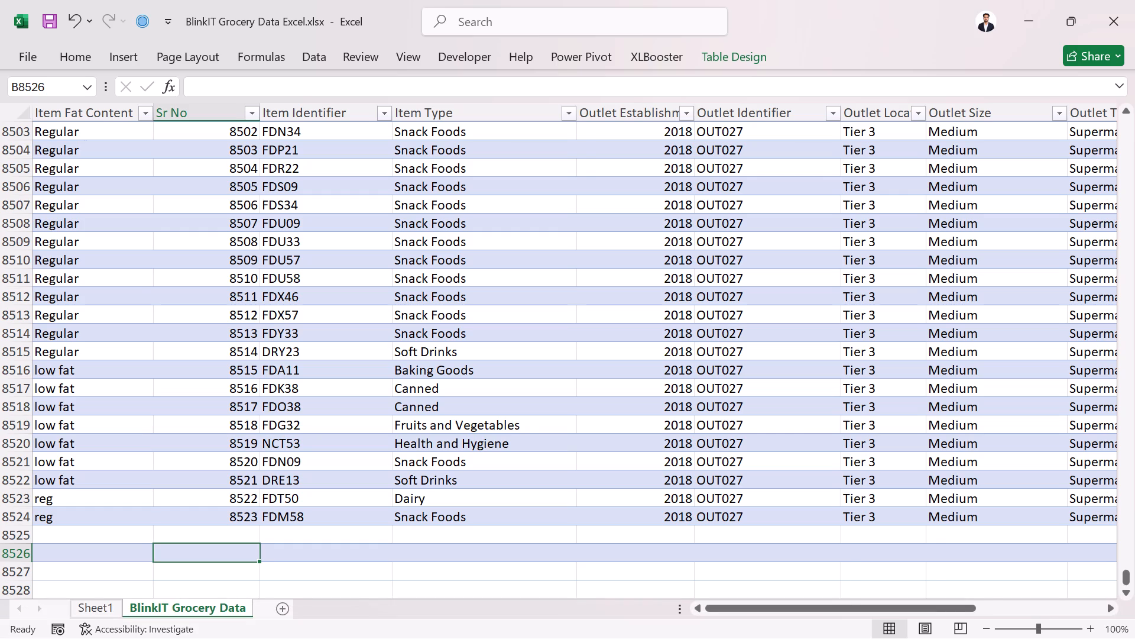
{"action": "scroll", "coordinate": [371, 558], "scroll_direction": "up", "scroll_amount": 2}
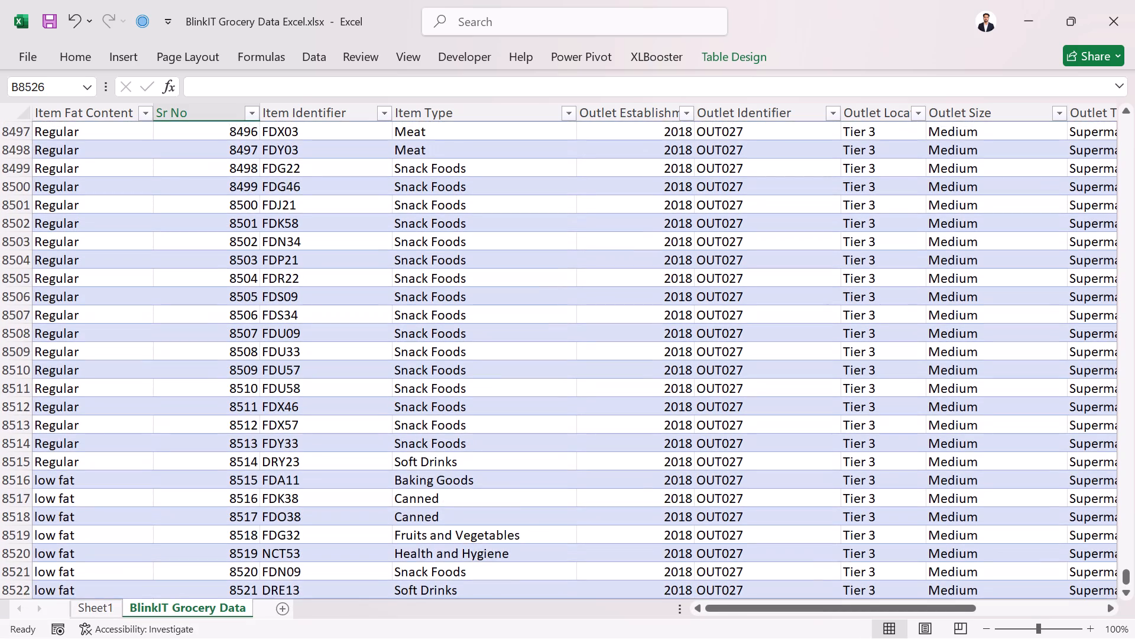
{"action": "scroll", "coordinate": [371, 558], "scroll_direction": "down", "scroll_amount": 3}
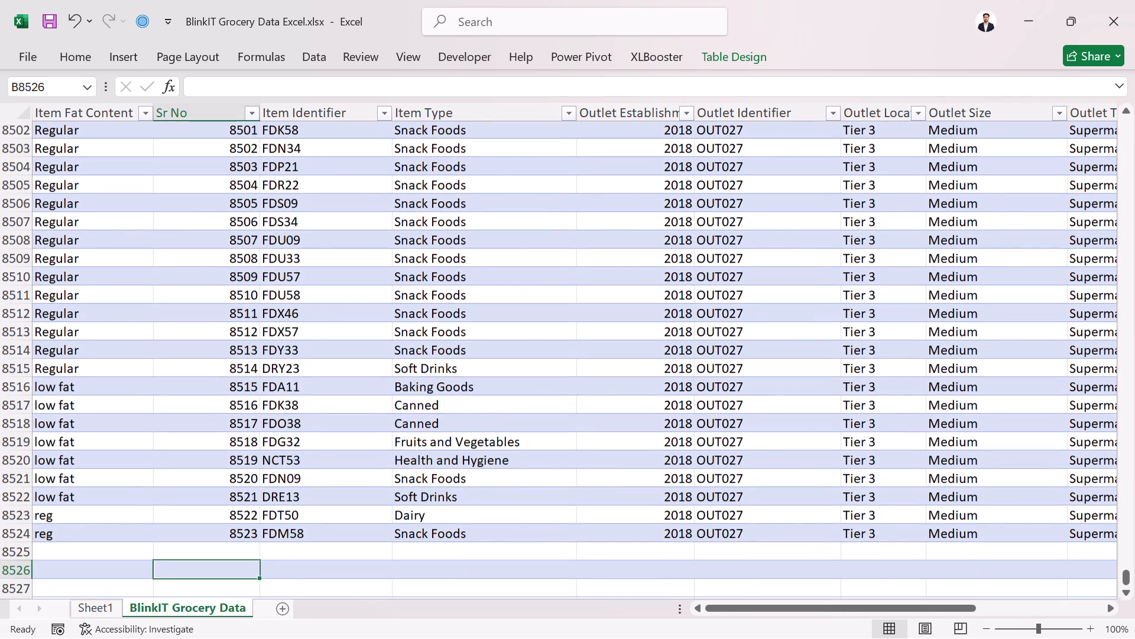
Capture a screenshot of the table's last rows, enlarged to show the Sr No column around rows 8512 to 8527.
{"action": "scroll", "coordinate": [116, 518], "scroll_direction": "up", "scroll_amount": 4, "text": "ctrl"}
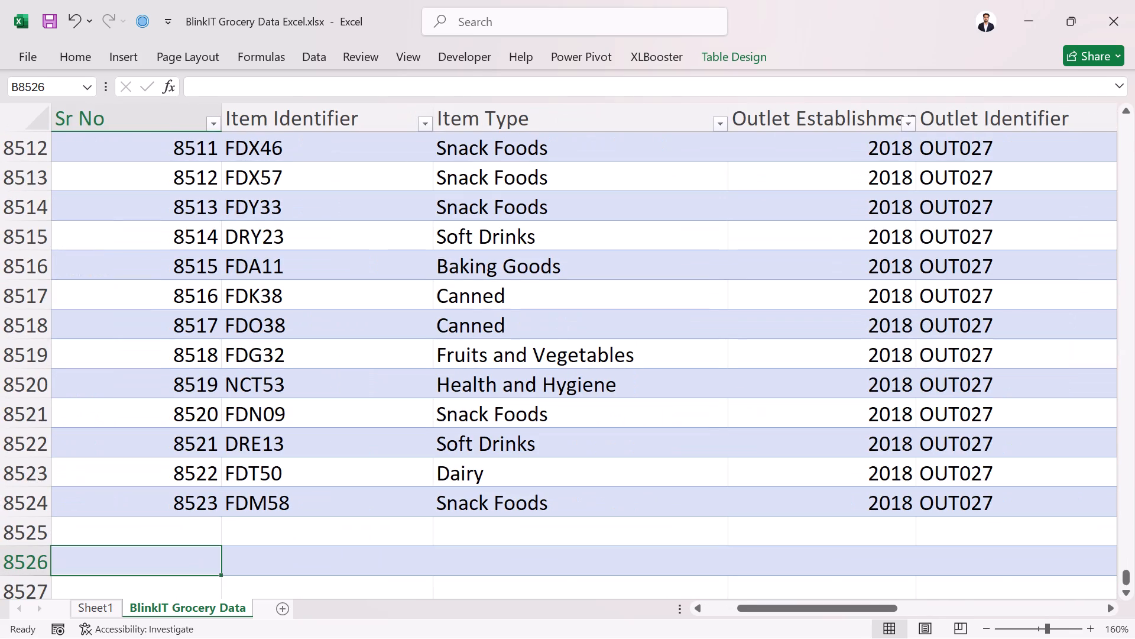
{"action": "key", "text": "super+F12"}
{"action": "key", "text": "super+Print"}
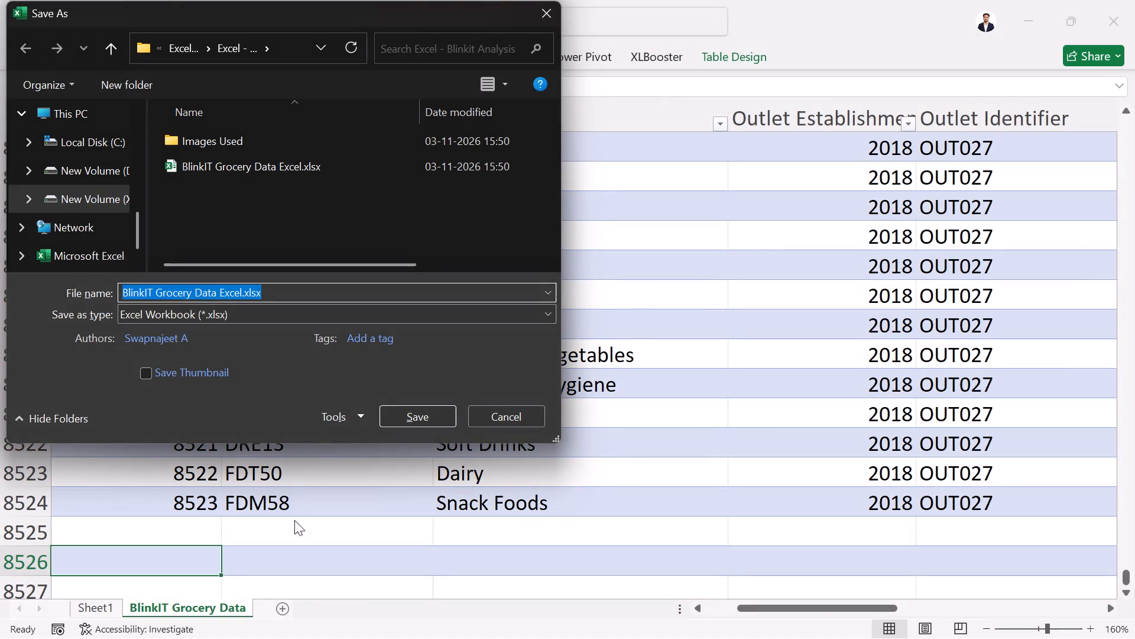
{"action": "left_click", "coordinate": [557, 10]}
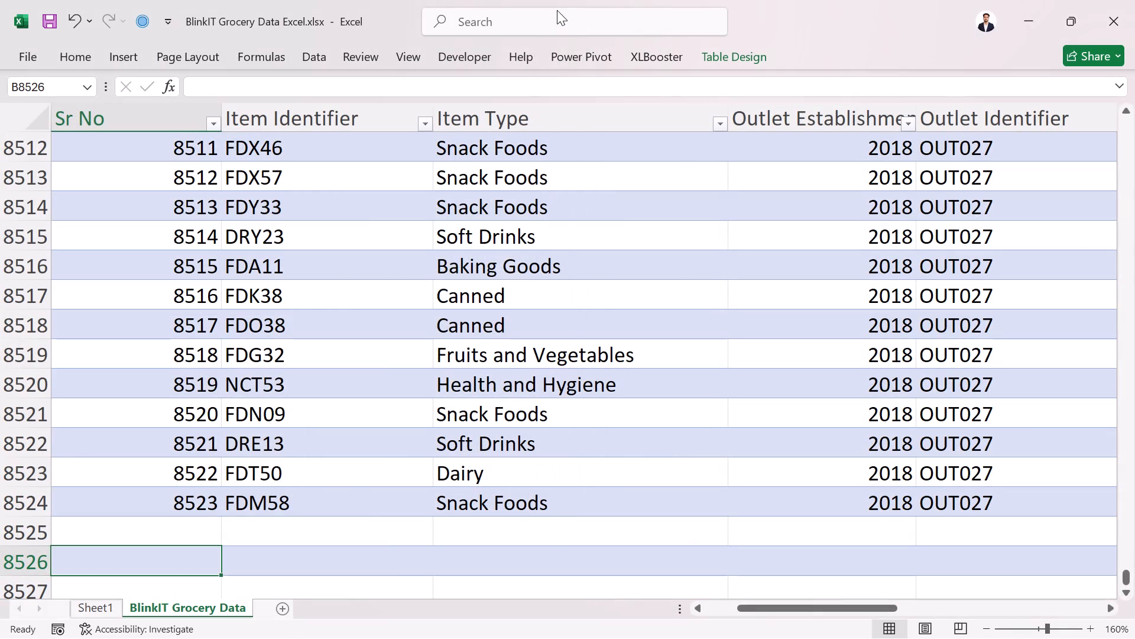
{"action": "key", "text": "super+Print"}
{"action": "left_click", "coordinate": [586, 609]}
{"action": "left_click", "coordinate": [515, 582]}
{"action": "key", "text": "ctrl+v"}
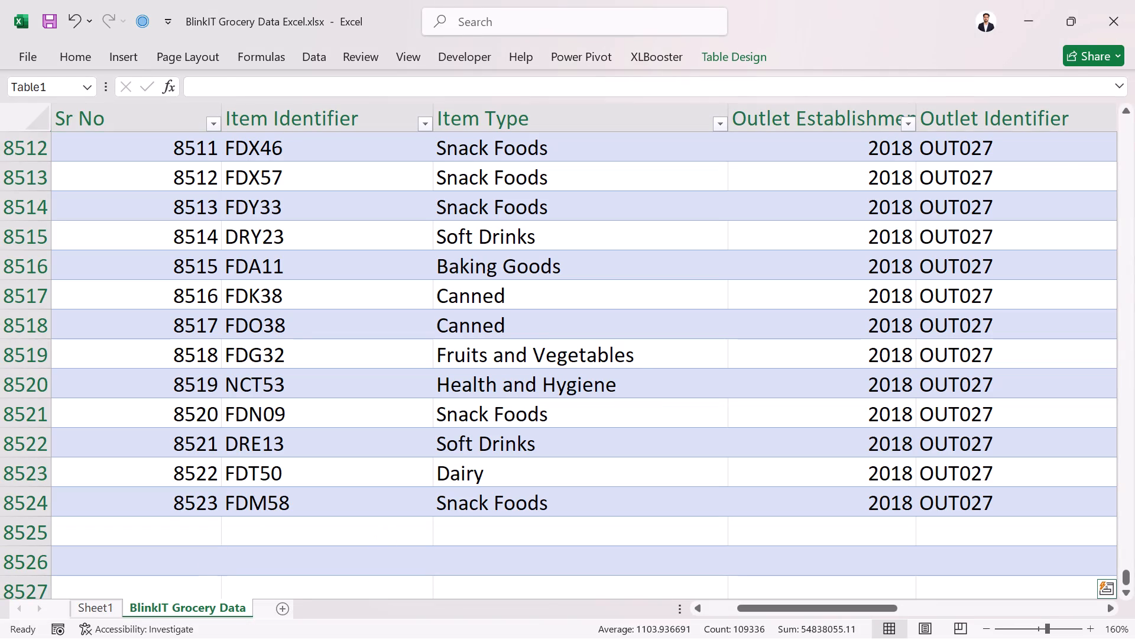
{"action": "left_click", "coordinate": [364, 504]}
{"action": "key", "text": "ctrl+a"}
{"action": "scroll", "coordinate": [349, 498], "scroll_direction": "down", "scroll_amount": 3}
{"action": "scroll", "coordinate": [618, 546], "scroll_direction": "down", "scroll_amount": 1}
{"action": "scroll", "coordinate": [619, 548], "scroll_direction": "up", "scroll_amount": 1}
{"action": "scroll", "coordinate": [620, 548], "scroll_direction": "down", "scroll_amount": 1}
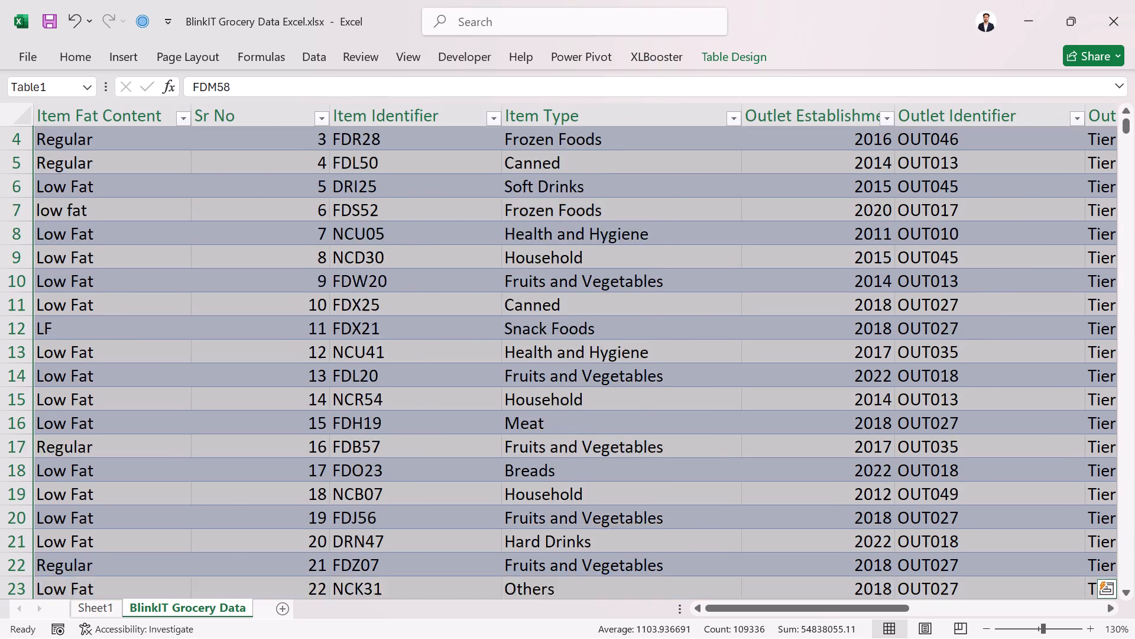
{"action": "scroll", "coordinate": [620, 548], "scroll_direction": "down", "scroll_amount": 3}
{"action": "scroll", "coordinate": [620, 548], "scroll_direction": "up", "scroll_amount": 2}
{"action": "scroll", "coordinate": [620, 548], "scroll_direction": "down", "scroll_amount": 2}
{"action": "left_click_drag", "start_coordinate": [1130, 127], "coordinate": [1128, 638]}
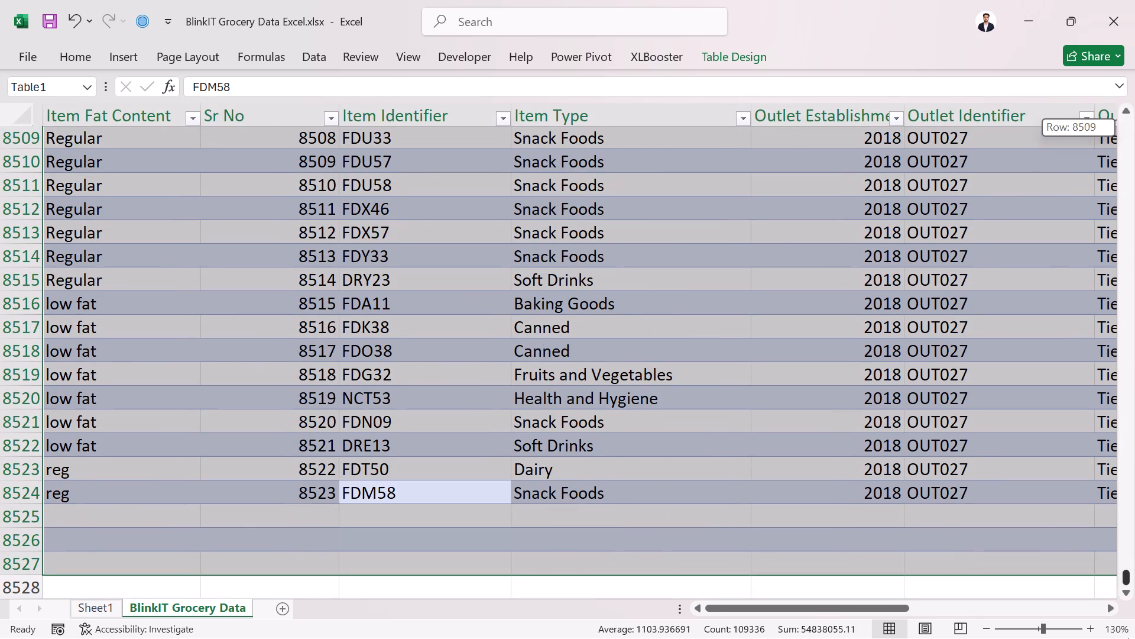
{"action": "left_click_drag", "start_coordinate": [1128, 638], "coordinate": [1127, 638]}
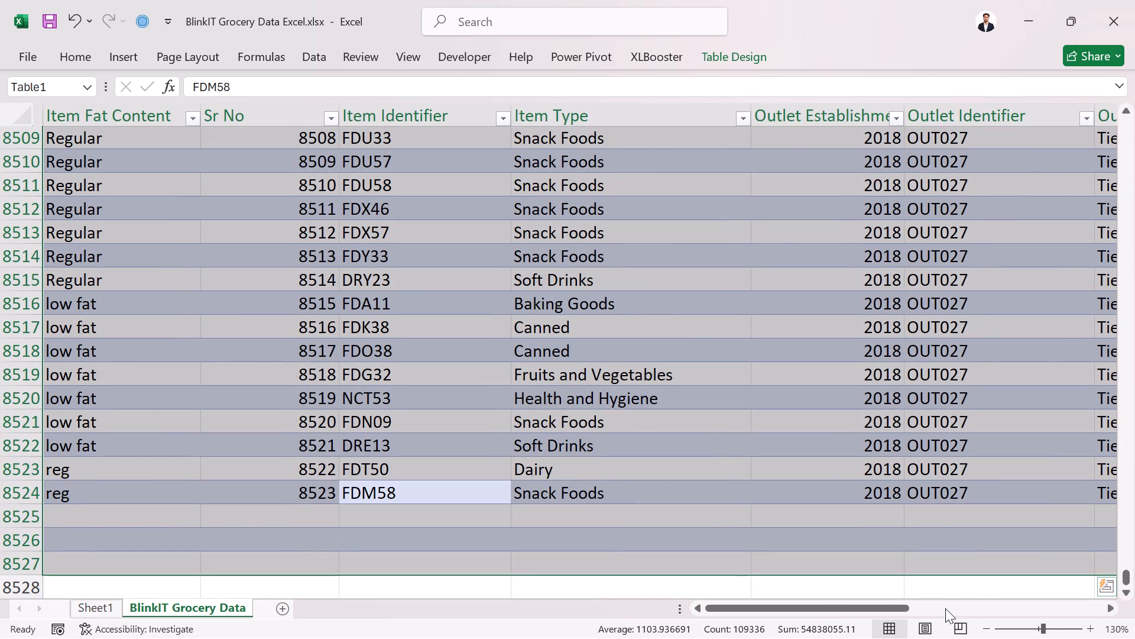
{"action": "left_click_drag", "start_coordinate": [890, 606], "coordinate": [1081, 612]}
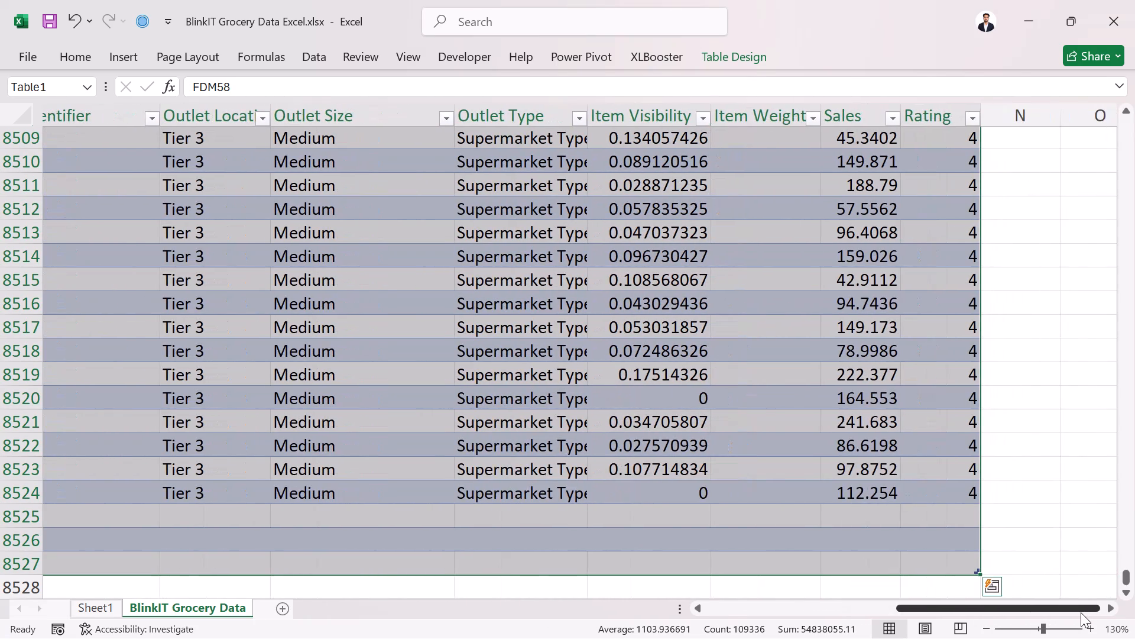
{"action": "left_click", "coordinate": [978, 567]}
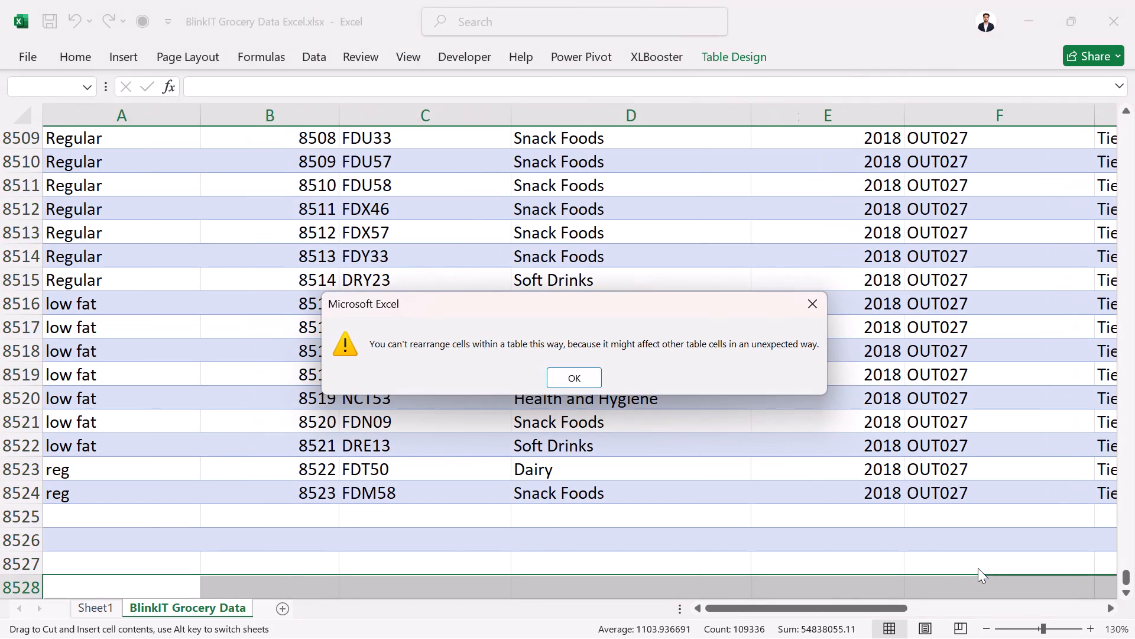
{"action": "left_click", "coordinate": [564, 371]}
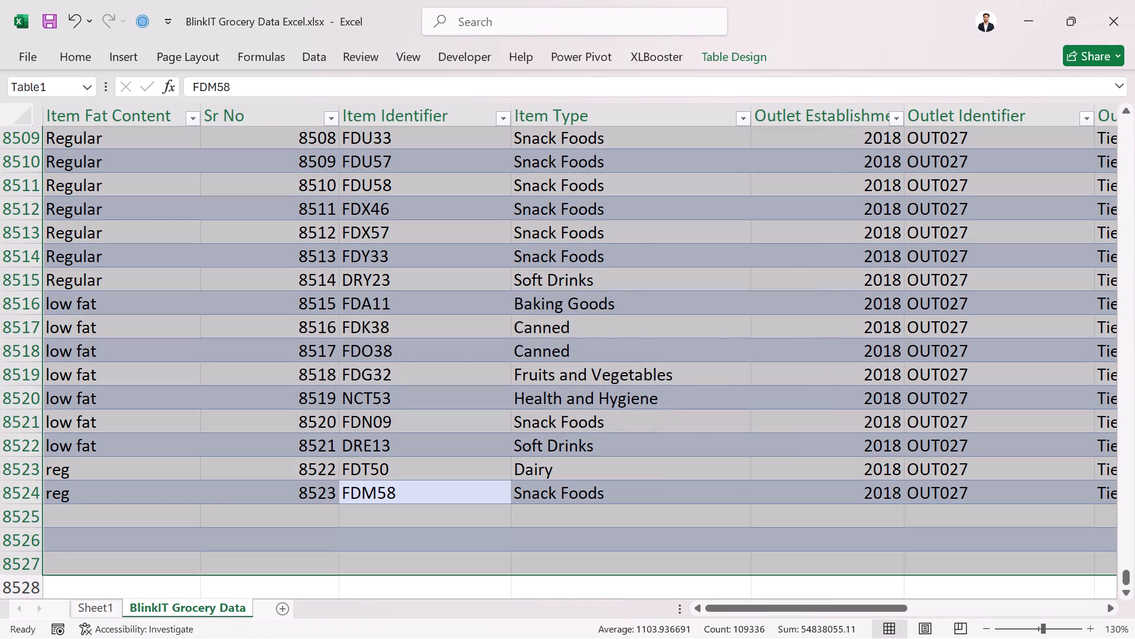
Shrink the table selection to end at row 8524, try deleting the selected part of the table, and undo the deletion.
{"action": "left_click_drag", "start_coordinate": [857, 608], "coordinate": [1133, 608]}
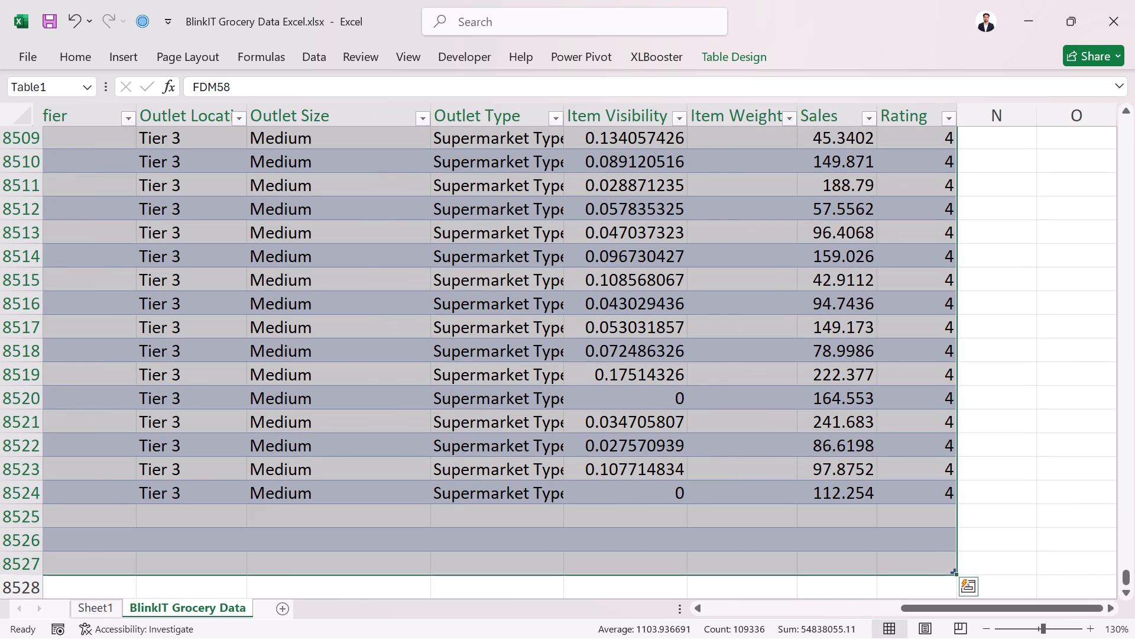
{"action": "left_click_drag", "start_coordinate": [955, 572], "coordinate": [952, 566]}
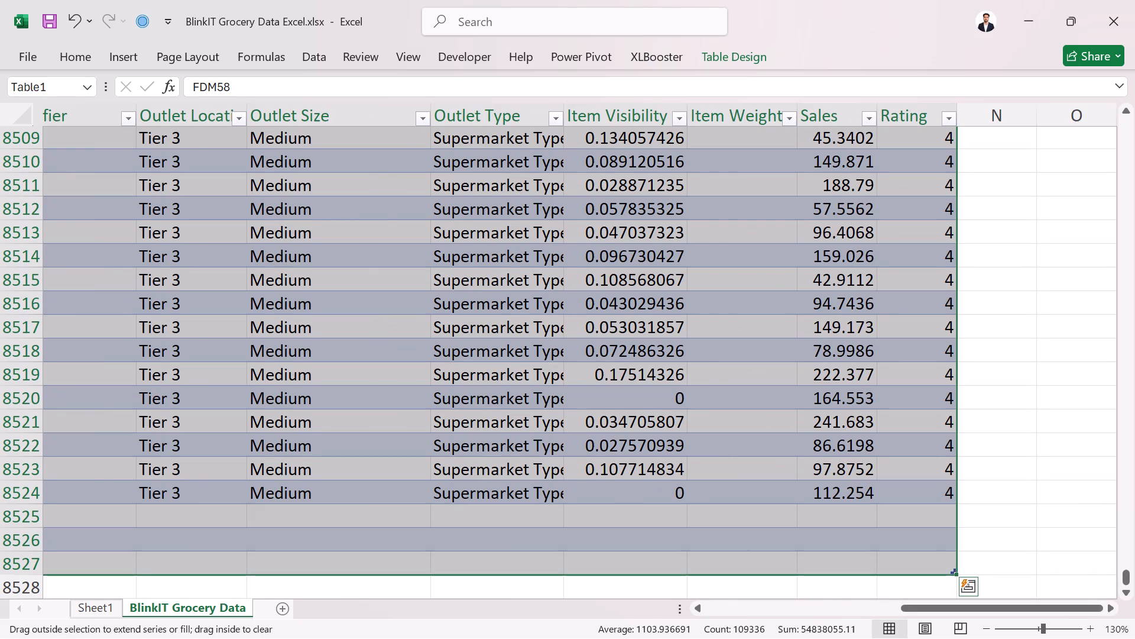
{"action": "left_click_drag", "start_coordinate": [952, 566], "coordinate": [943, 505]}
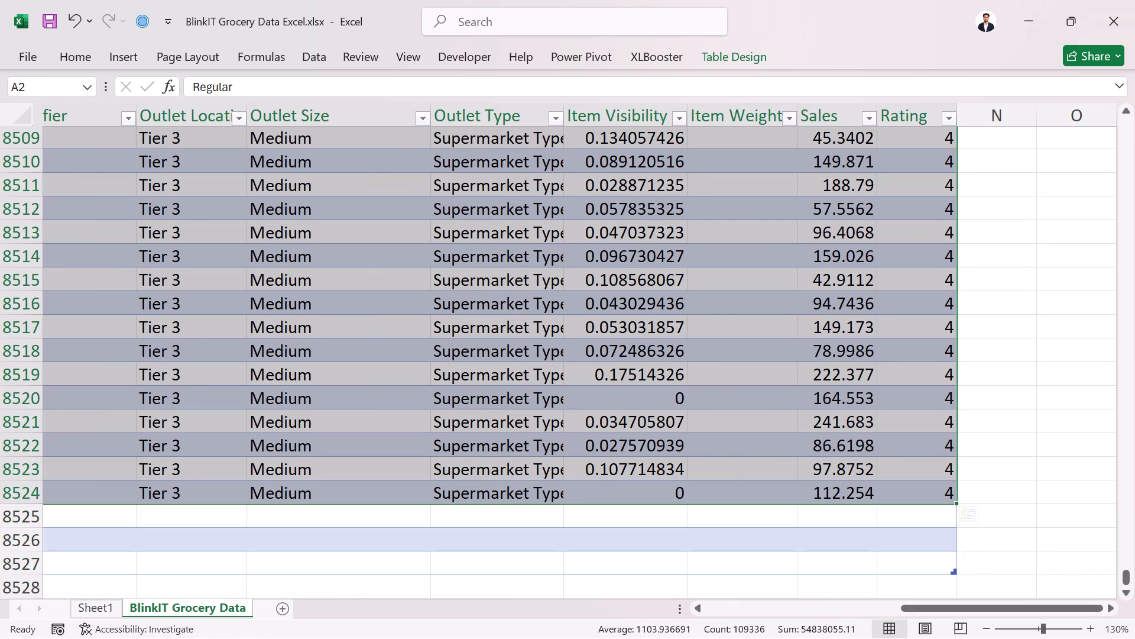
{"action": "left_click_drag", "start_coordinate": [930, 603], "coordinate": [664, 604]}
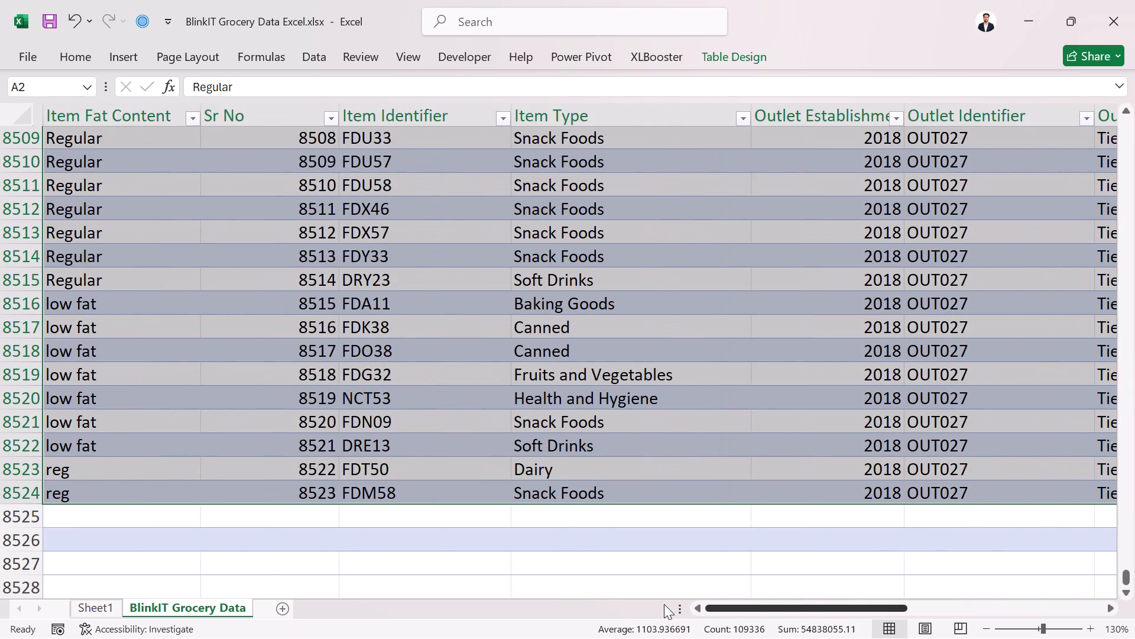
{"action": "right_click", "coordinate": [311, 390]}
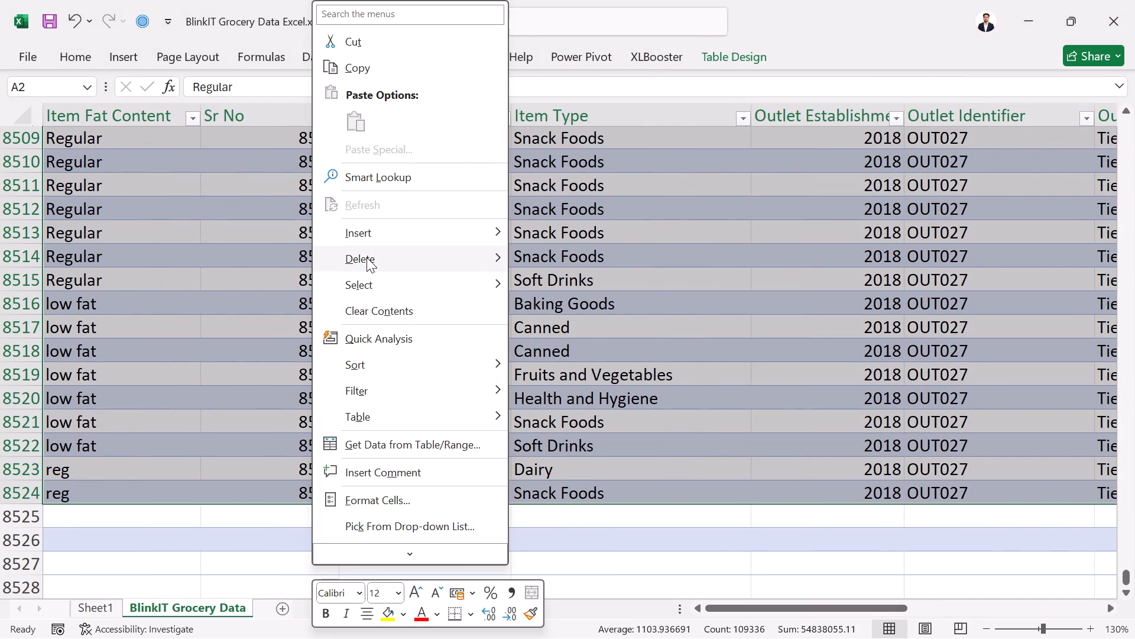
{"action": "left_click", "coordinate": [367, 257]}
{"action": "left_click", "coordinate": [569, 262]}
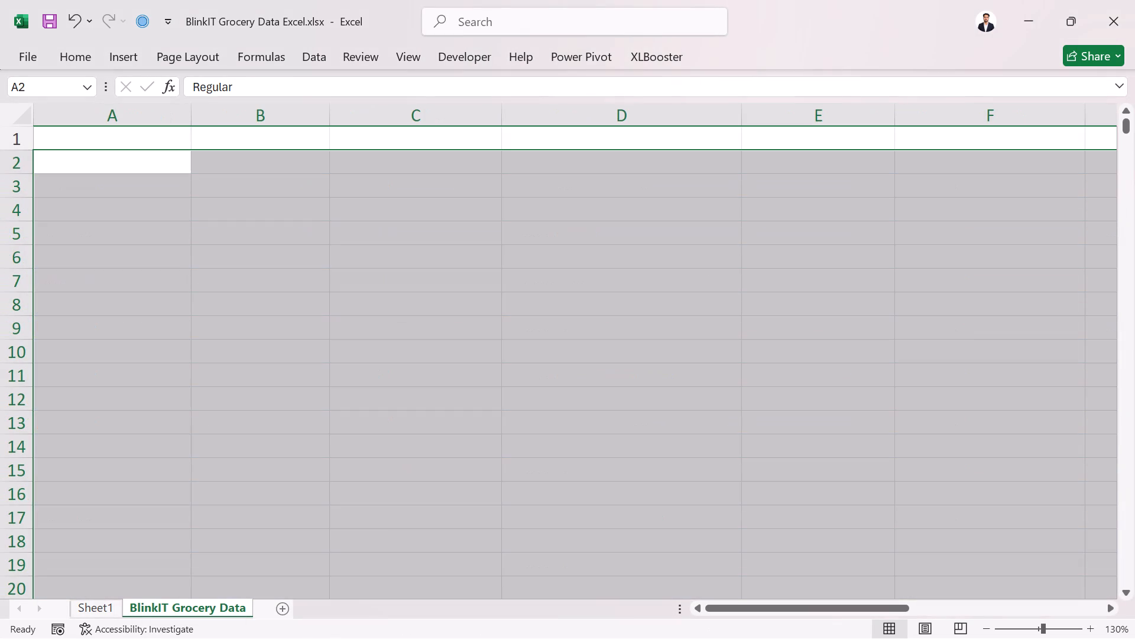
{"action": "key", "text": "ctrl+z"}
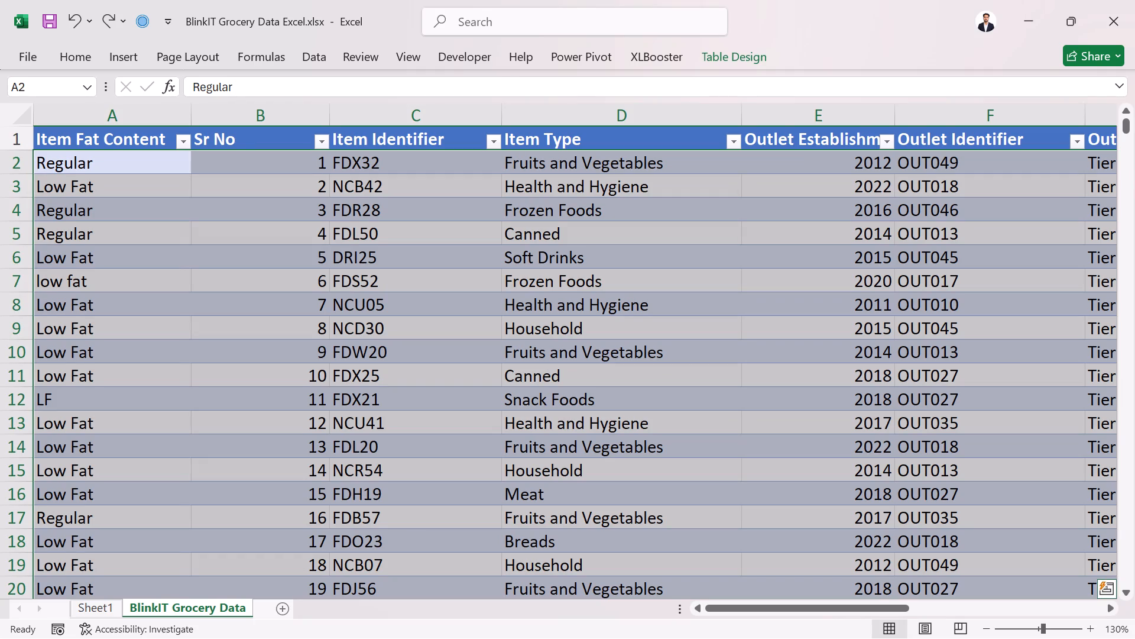
Examine the Sr No numbering in the table's last rows, from row 8528 up to around row 8311.
{"action": "left_click", "coordinate": [255, 163]}
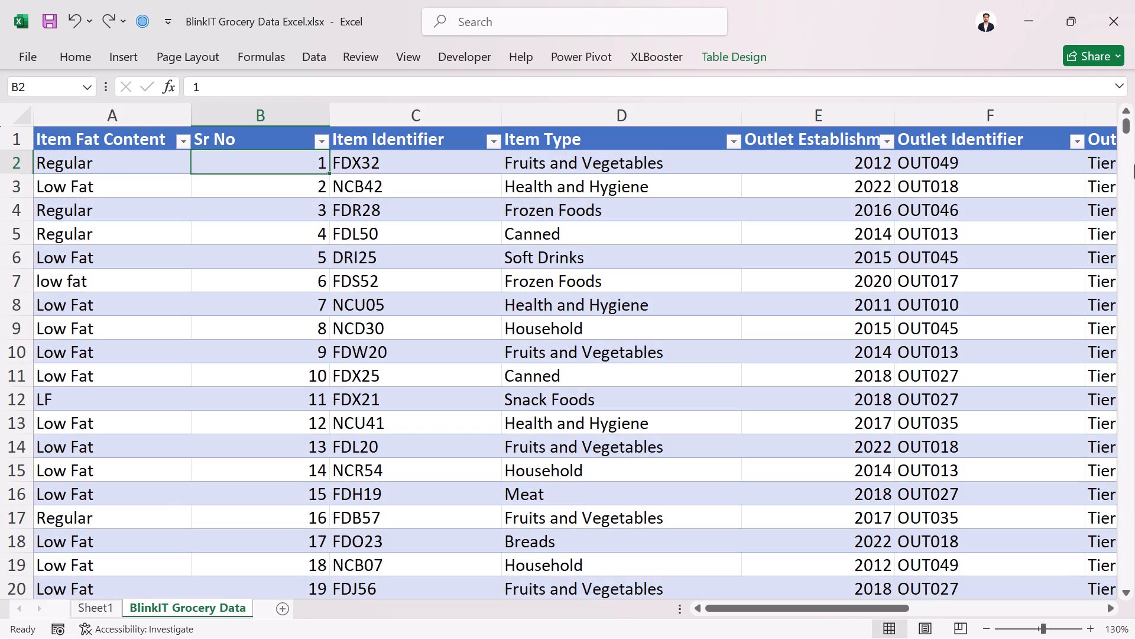
{"action": "left_click_drag", "start_coordinate": [1126, 125], "coordinate": [1130, 611]}
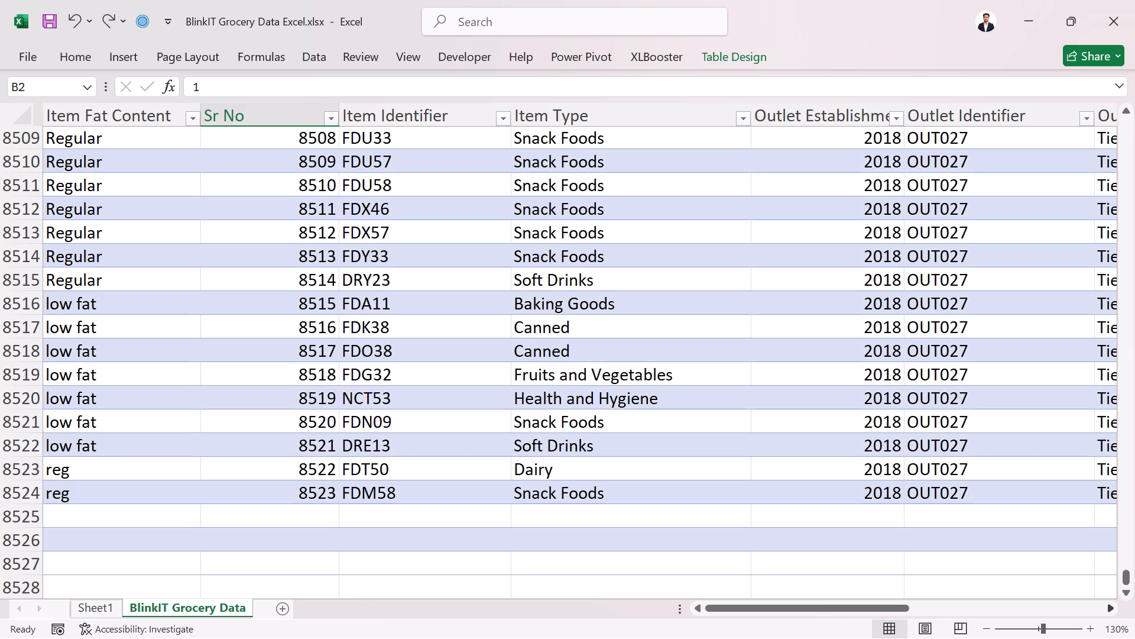
{"action": "scroll", "coordinate": [249, 512], "scroll_direction": "up", "scroll_amount": 19}
{"action": "scroll", "coordinate": [251, 511], "scroll_direction": "down", "scroll_amount": 1}
{"action": "scroll", "coordinate": [251, 511], "scroll_direction": "up", "scroll_amount": 2}
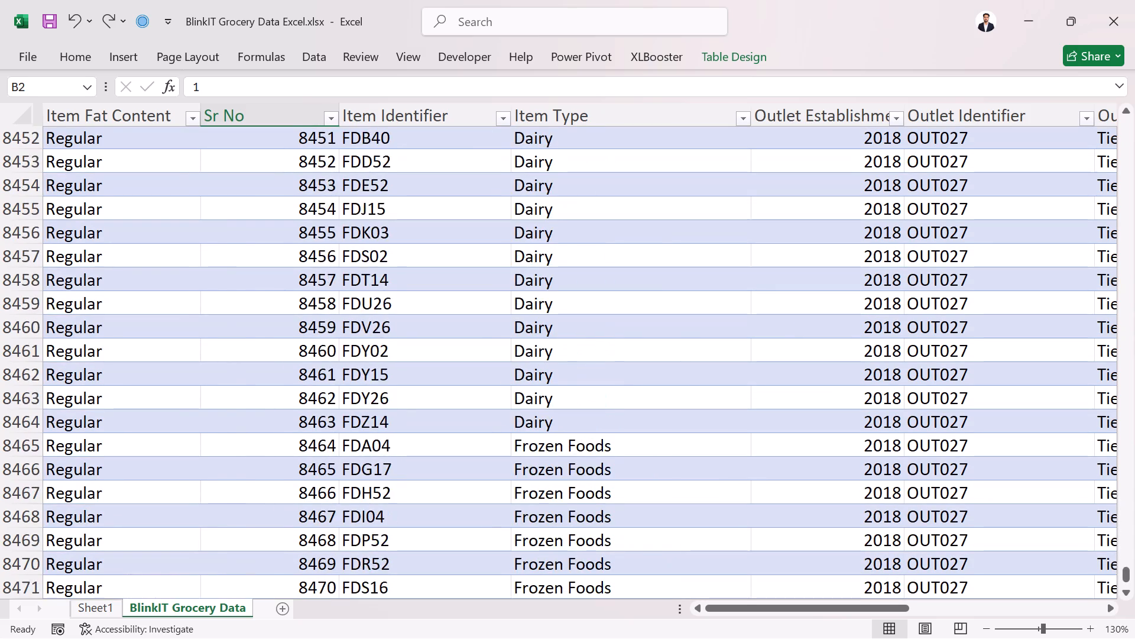
{"action": "scroll", "coordinate": [251, 511], "scroll_direction": "up", "scroll_amount": 1}
{"action": "scroll", "coordinate": [251, 511], "scroll_direction": "down", "scroll_amount": 2}
{"action": "scroll", "coordinate": [251, 511], "scroll_direction": "up", "scroll_amount": 11}
{"action": "scroll", "coordinate": [251, 511], "scroll_direction": "up", "scroll_amount": 10}
{"action": "scroll", "coordinate": [251, 511], "scroll_direction": "down", "scroll_amount": 1}
{"action": "scroll", "coordinate": [251, 511], "scroll_direction": "up", "scroll_amount": 20}
{"action": "scroll", "coordinate": [251, 511], "scroll_direction": "up", "scroll_amount": 2}
{"action": "scroll", "coordinate": [252, 509], "scroll_direction": "down", "scroll_amount": 1}
{"action": "scroll", "coordinate": [253, 508], "scroll_direction": "up", "scroll_amount": 5}
{"action": "scroll", "coordinate": [253, 508], "scroll_direction": "down", "scroll_amount": 1}
{"action": "scroll", "coordinate": [253, 508], "scroll_direction": "up", "scroll_amount": 2}
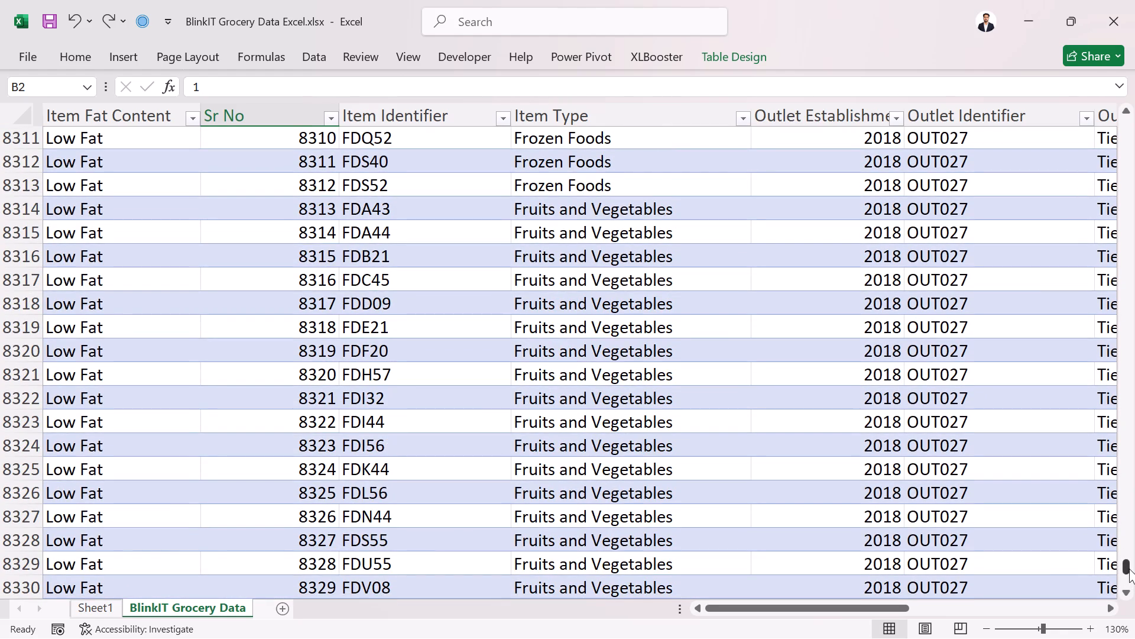
Examine the rest of the Sr No numbering from around row 8311 back up to the first data row.
{"action": "left_click_drag", "start_coordinate": [1129, 569], "coordinate": [1128, 548]}
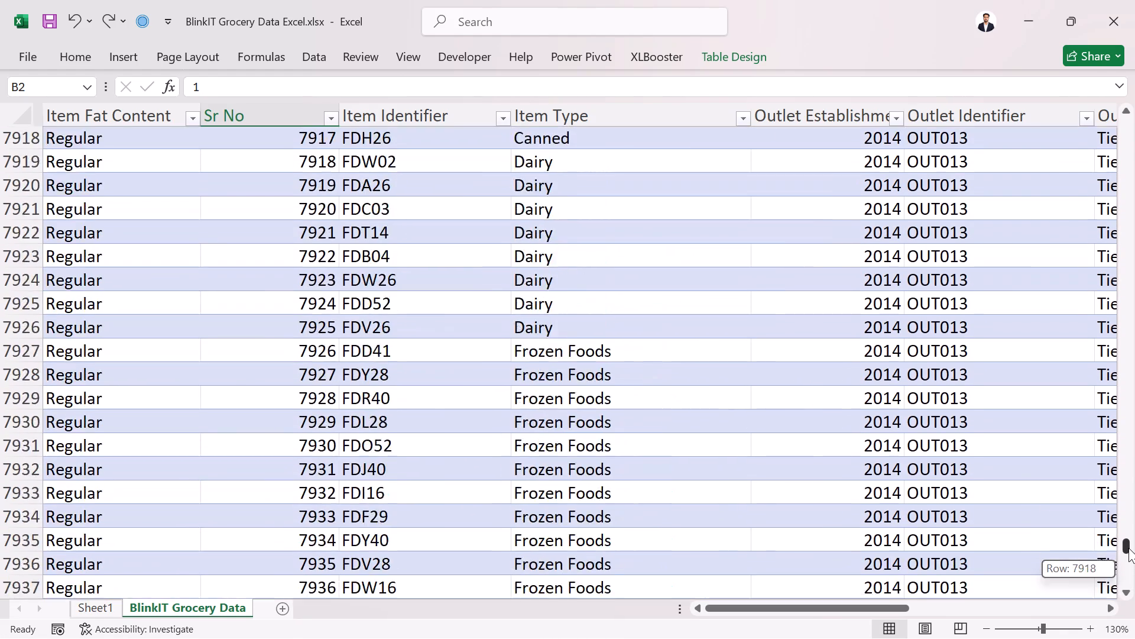
{"action": "left_click_drag", "start_coordinate": [1128, 548], "coordinate": [1122, 504]}
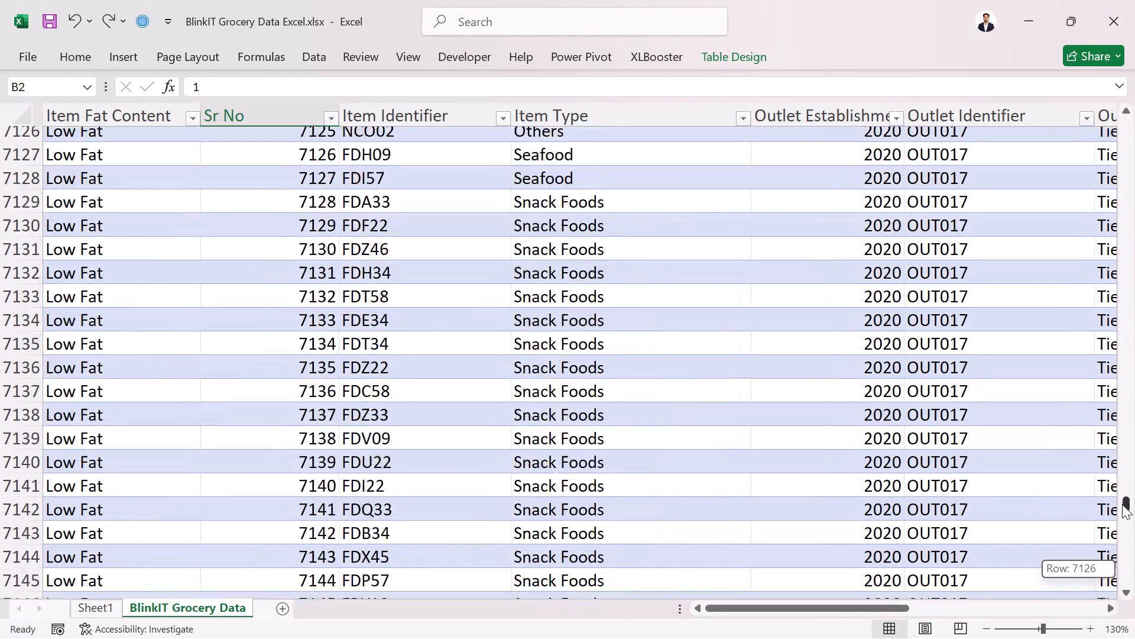
{"action": "left_click_drag", "start_coordinate": [1122, 504], "coordinate": [1118, 427]}
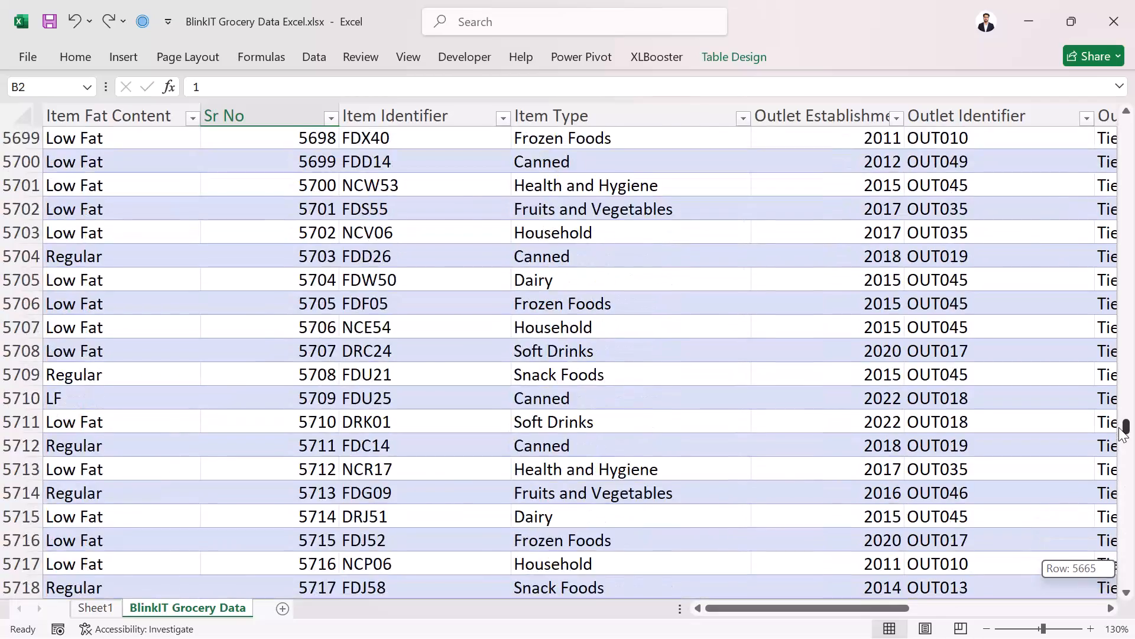
{"action": "left_click_drag", "start_coordinate": [1118, 427], "coordinate": [1094, 333]}
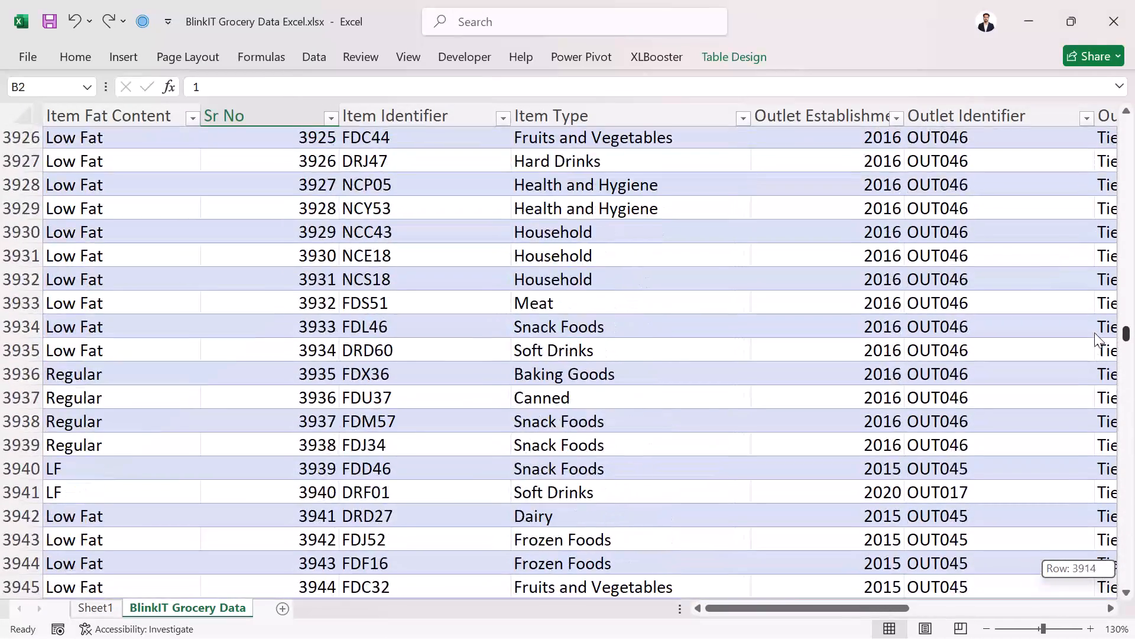
{"action": "left_click_drag", "start_coordinate": [1094, 333], "coordinate": [1094, 315]}
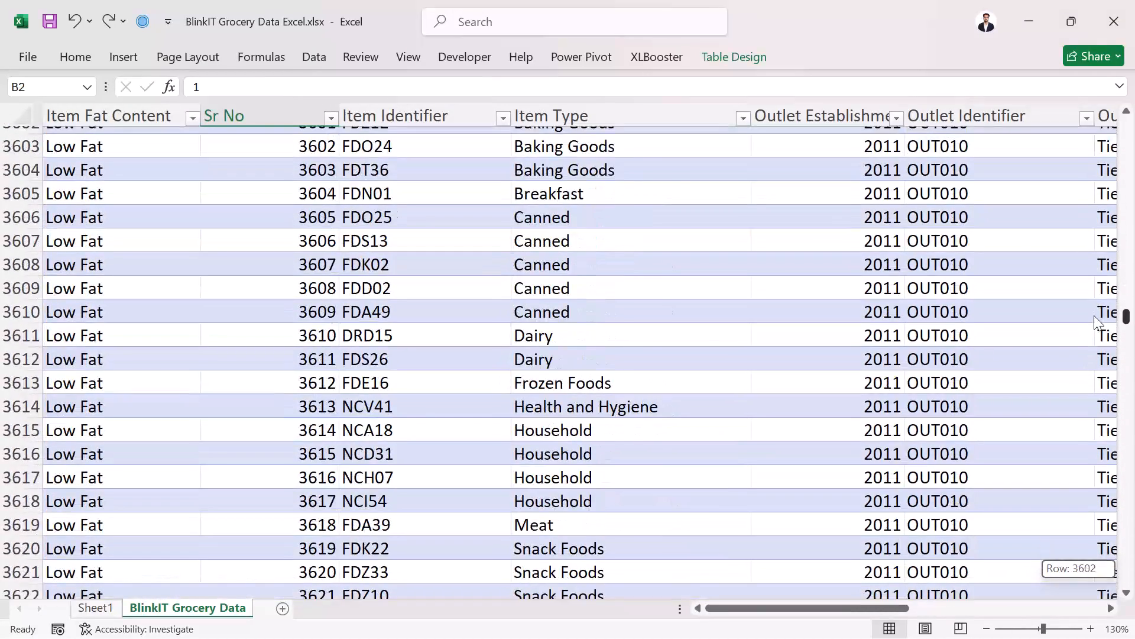
{"action": "left_click_drag", "start_coordinate": [1094, 315], "coordinate": [1110, 242]}
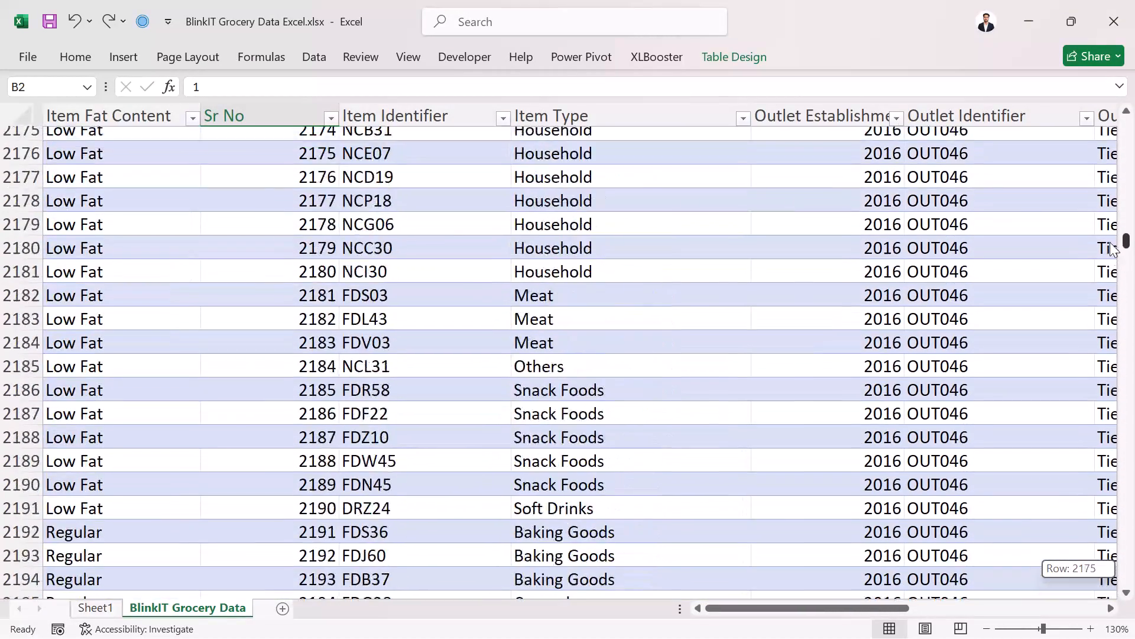
{"action": "left_click_drag", "start_coordinate": [1110, 242], "coordinate": [1126, 202]}
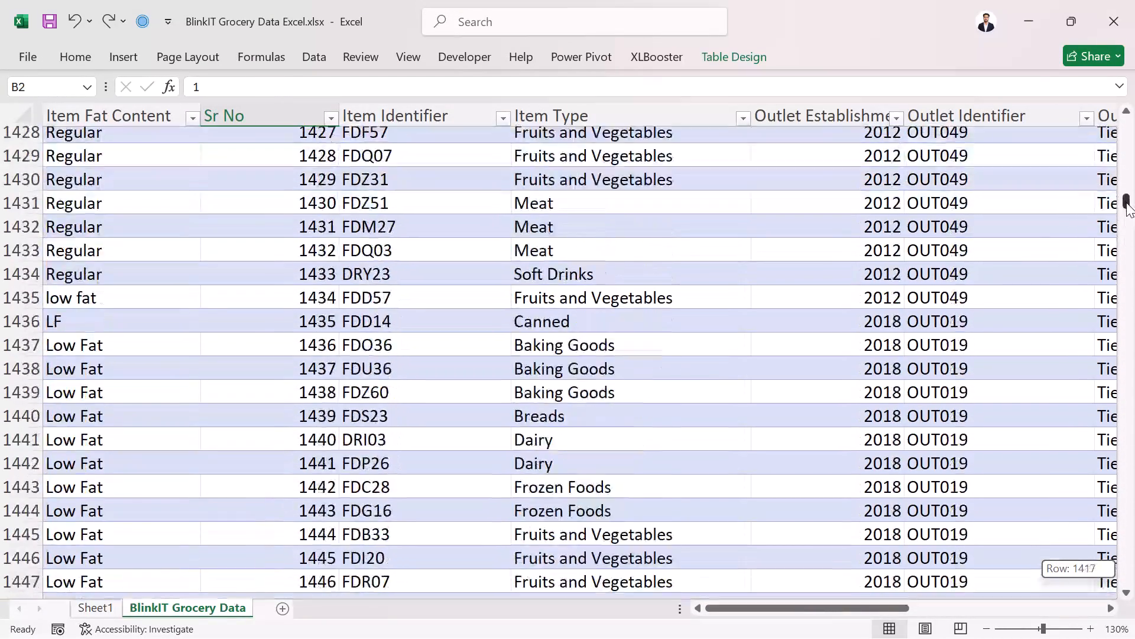
{"action": "left_click_drag", "start_coordinate": [1126, 202], "coordinate": [1129, 203]}
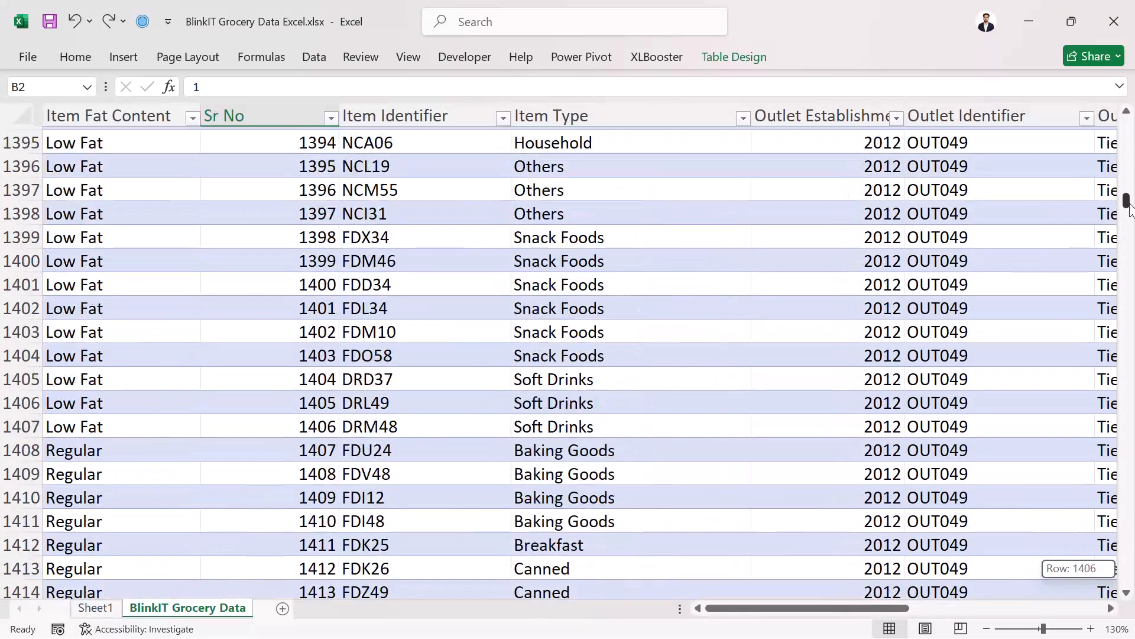
{"action": "left_click_drag", "start_coordinate": [1129, 203], "coordinate": [1129, 206]}
{"action": "scroll", "coordinate": [594, 334], "scroll_direction": "up", "scroll_amount": 3}
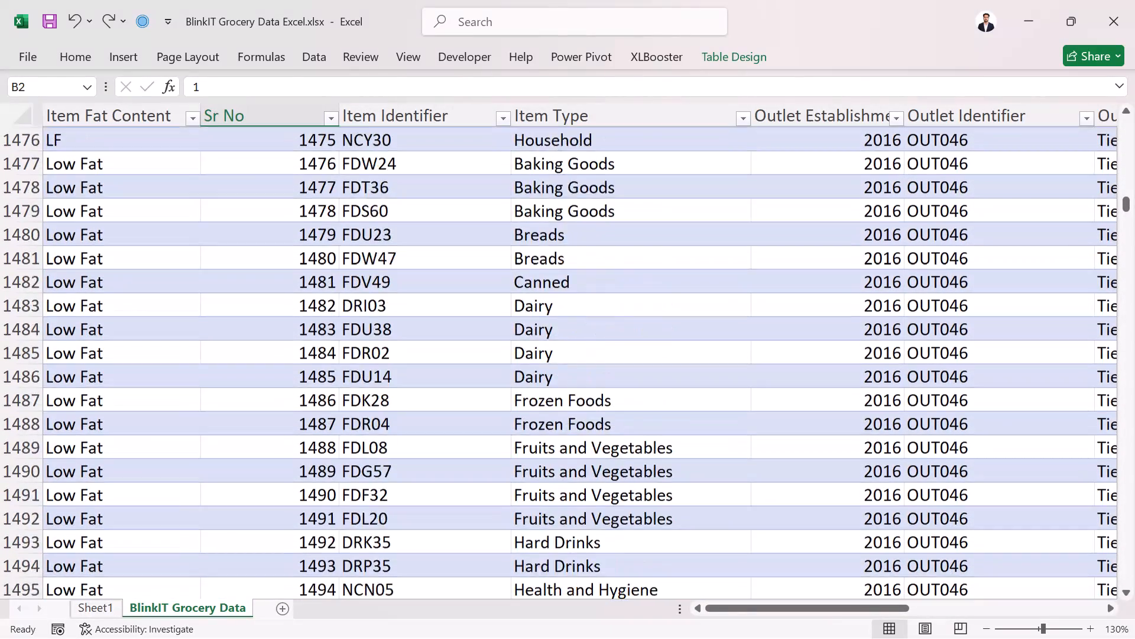
{"action": "scroll", "coordinate": [594, 334], "scroll_direction": "up", "scroll_amount": 2}
{"action": "left_click_drag", "start_coordinate": [1123, 203], "coordinate": [1128, 157]}
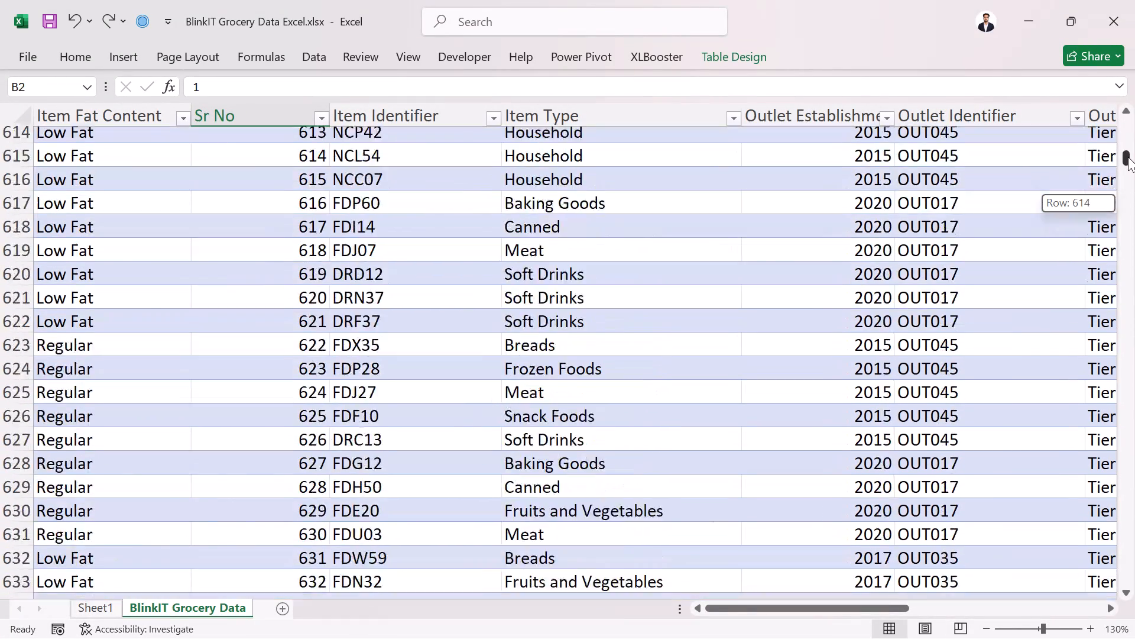
{"action": "left_click_drag", "start_coordinate": [1128, 157], "coordinate": [1128, 130]}
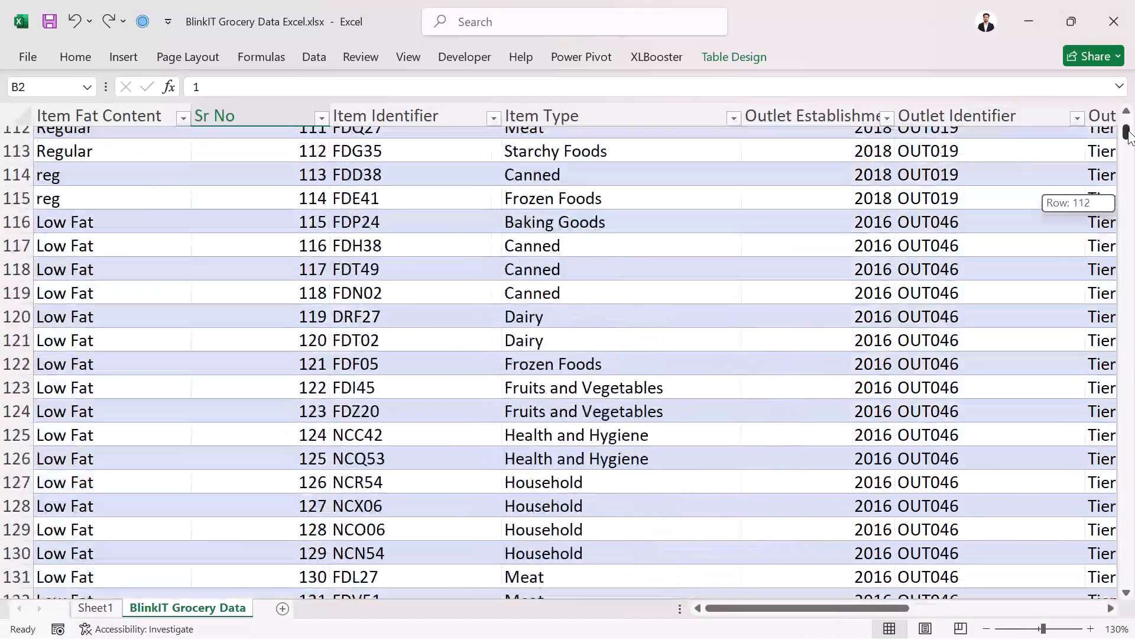
{"action": "left_click_drag", "start_coordinate": [1128, 130], "coordinate": [1128, 115]}
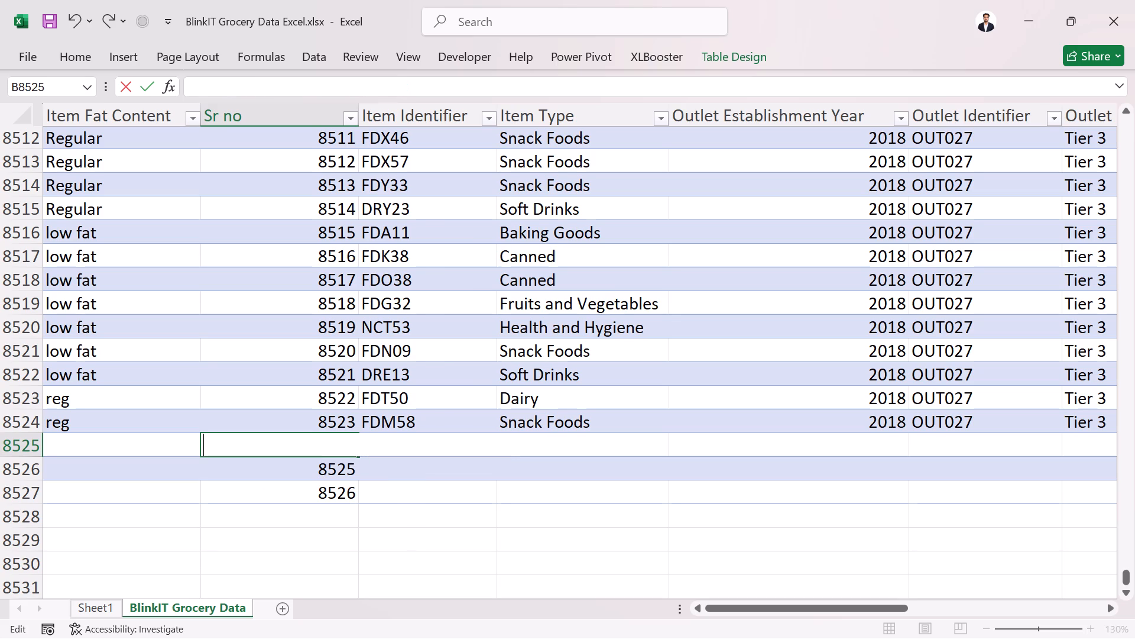
{"action": "double_click", "coordinate": [277, 475]}
{"action": "key", "text": "BackSpace"}
{"action": "left_click", "coordinate": [279, 477]}
Clear the entire stray formula from the Sr no cell in row 8527.
{"action": "double_click", "coordinate": [308, 498]}
{"action": "key", "text": "BackSpace"}
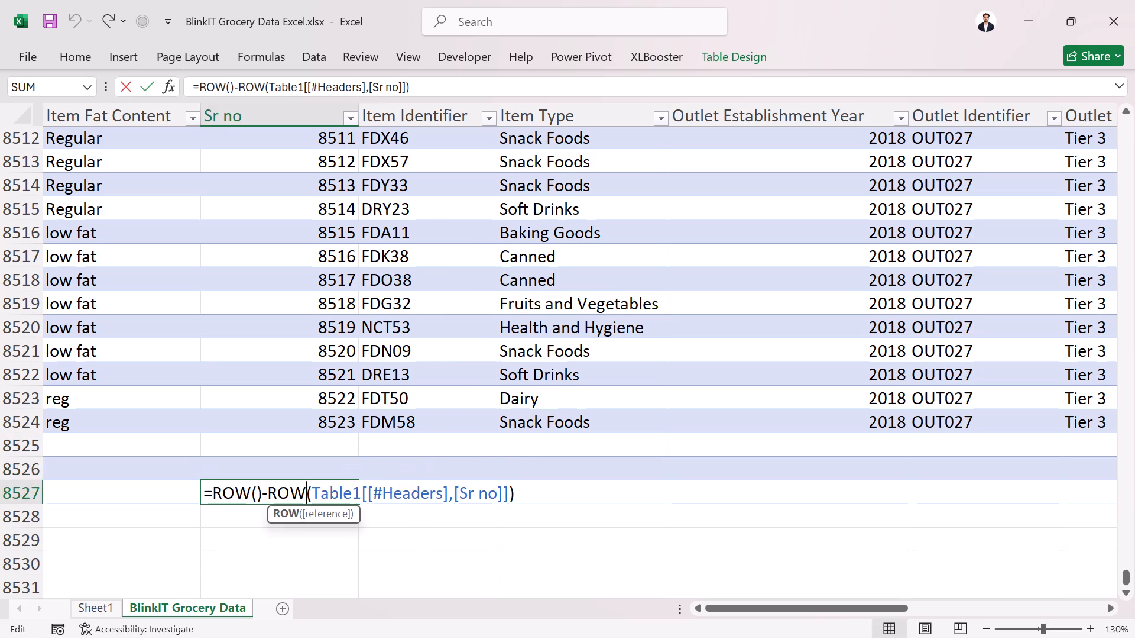
{"action": "key", "text": "BackSpace"}
{"action": "left_click", "coordinate": [546, 494]}
{"action": "double_click", "coordinate": [534, 494]}
{"action": "key", "text": "BackSpace"}
{"action": "double_click", "coordinate": [534, 494]}
{"action": "key", "text": "BackSpace"}
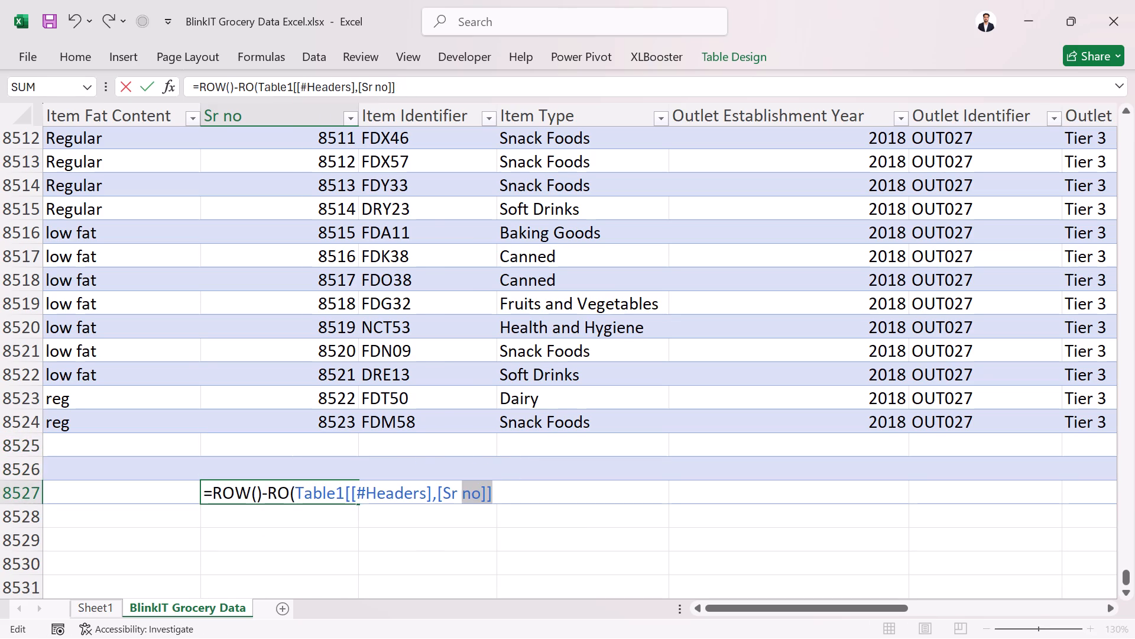
{"action": "double_click", "coordinate": [534, 494]}
{"action": "key", "text": "BackSpace"}
{"action": "double_click", "coordinate": [534, 494]}
{"action": "key", "text": "BackSpace"}
{"action": "key", "text": "BackSpace"}
{"action": "double_click", "coordinate": [534, 493]}
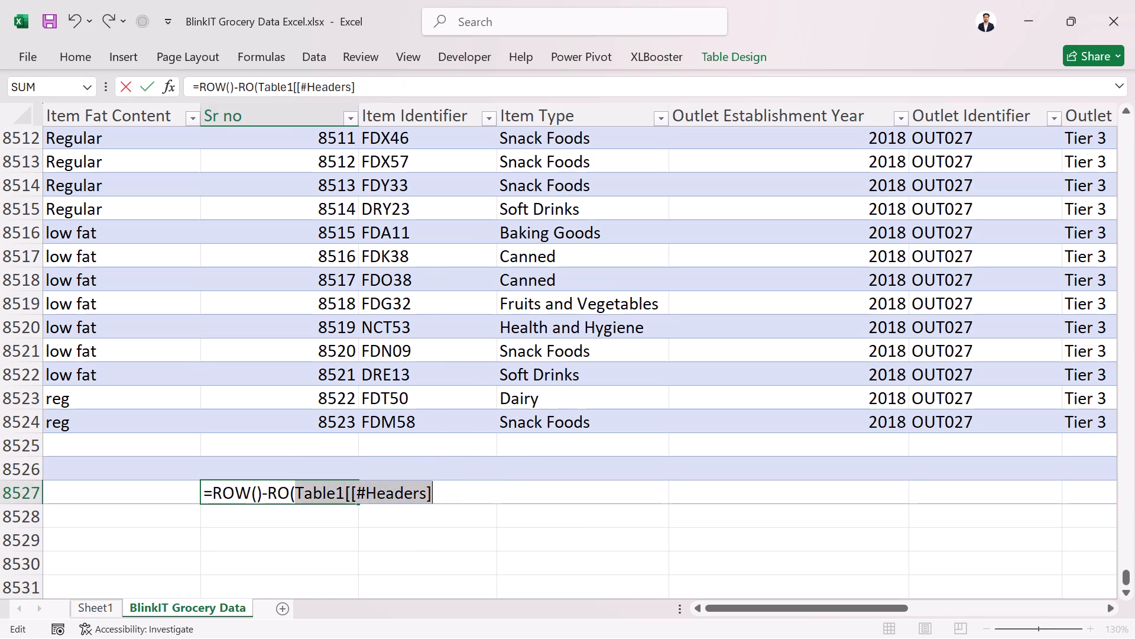
{"action": "key", "text": "BackSpace"}
{"action": "left_click", "coordinate": [534, 493]}
{"action": "key", "text": "BackSpace"}
{"action": "double_click", "coordinate": [534, 493]}
{"action": "key", "text": "BackSpace"}
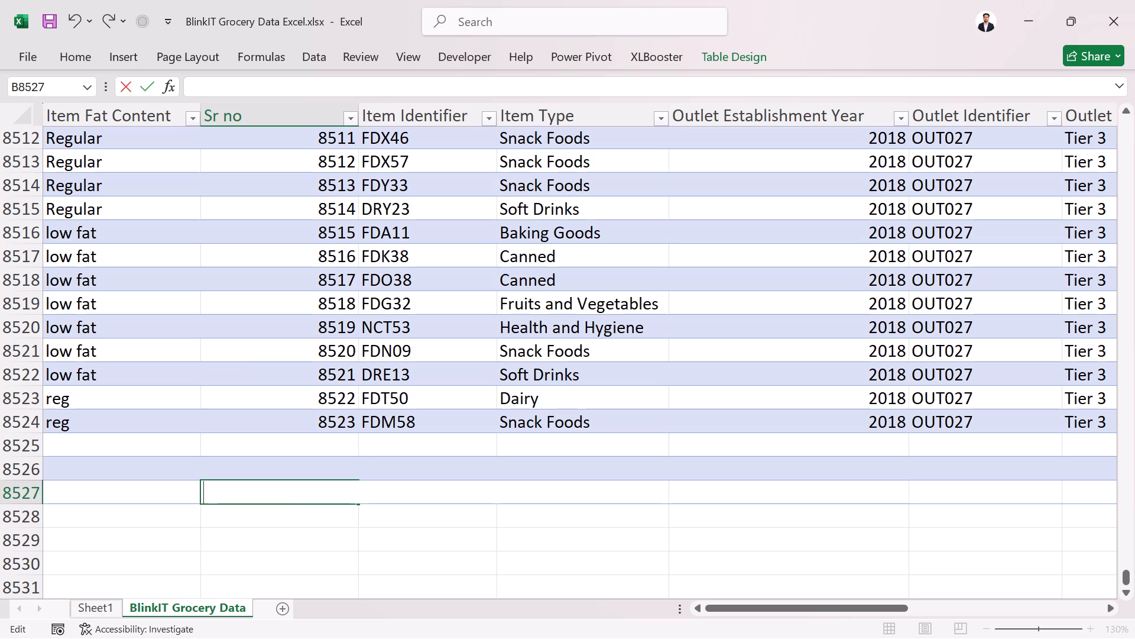
{"action": "left_click", "coordinate": [304, 428]}
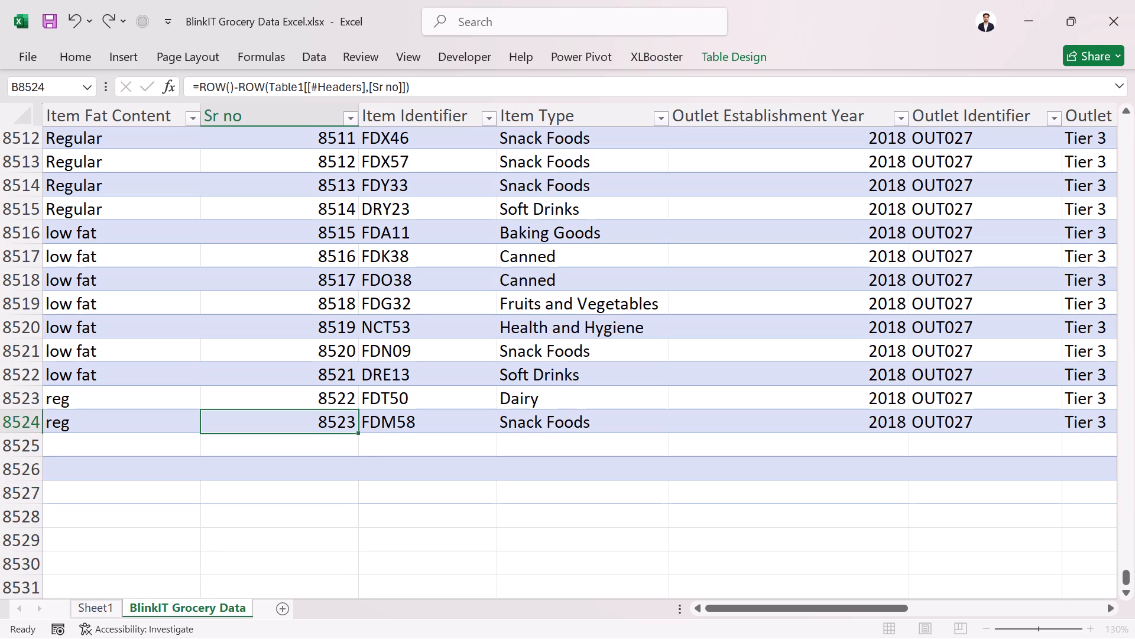
Select the Sr no column's data and check how far the table range extends at its lower end.
{"action": "key", "text": "ctrl+shift+Down"}
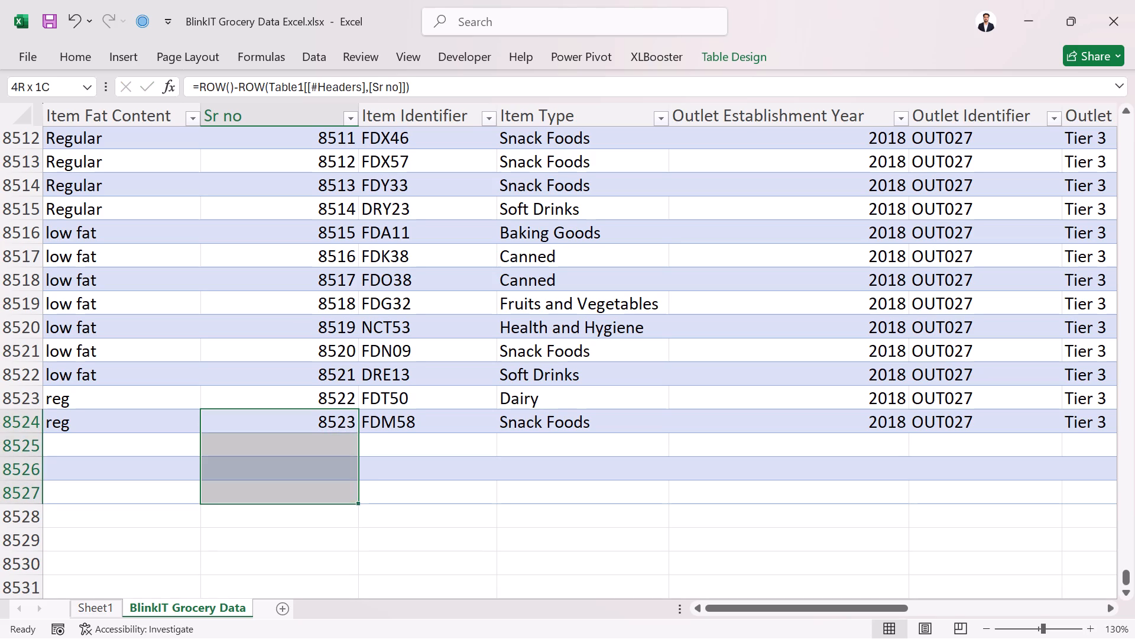
{"action": "left_click_drag", "start_coordinate": [1130, 580], "coordinate": [1134, 92]}
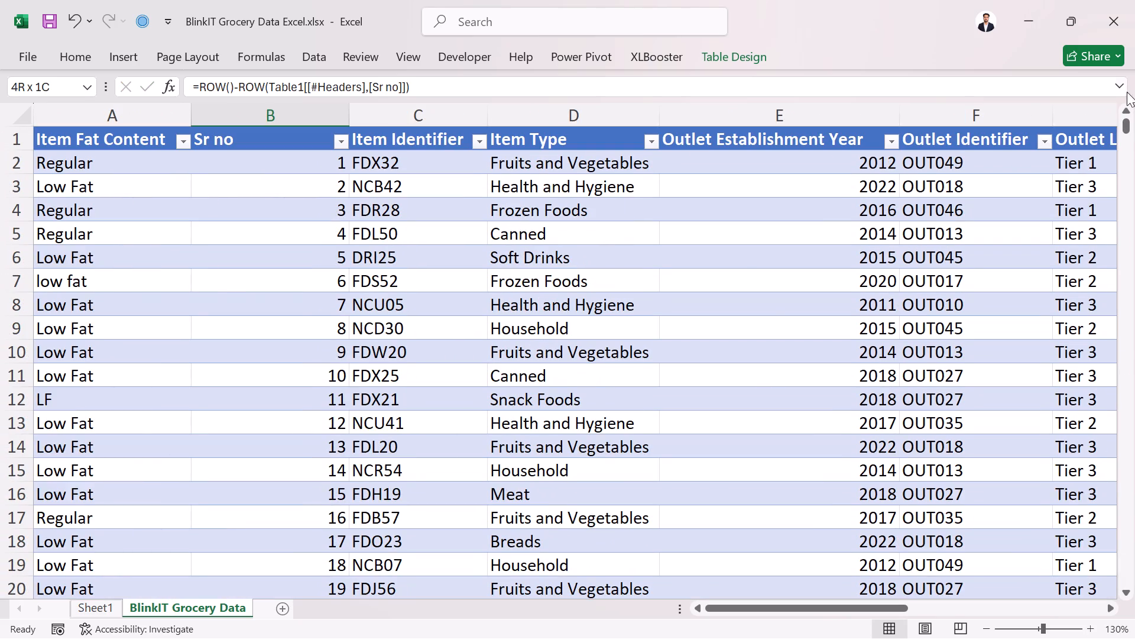
{"action": "left_click", "coordinate": [279, 130]}
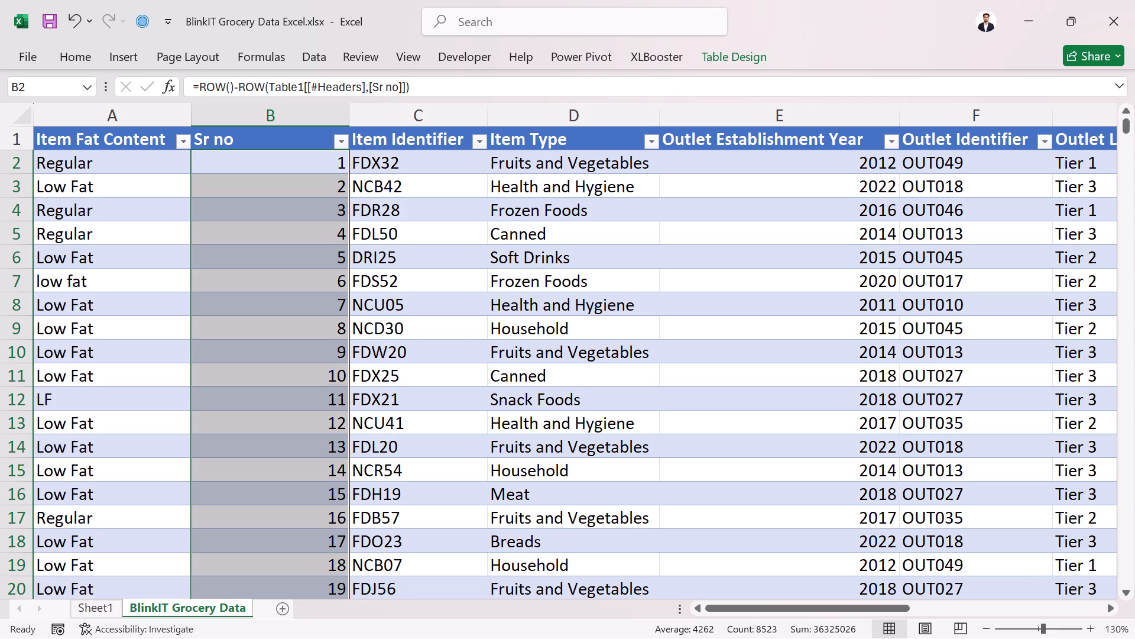
{"action": "left_click_drag", "start_coordinate": [1125, 123], "coordinate": [1131, 638]}
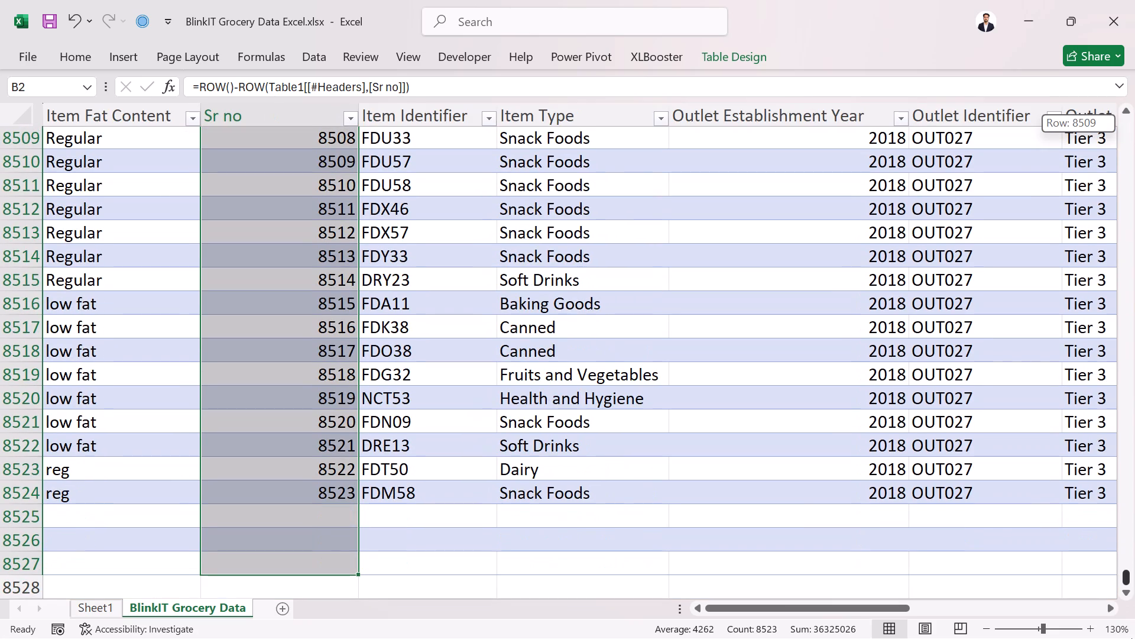
{"action": "left_click_drag", "start_coordinate": [1131, 638], "coordinate": [1131, 634]}
{"action": "scroll", "coordinate": [852, 592], "scroll_direction": "down", "scroll_amount": 1, "text": "ctrl"}
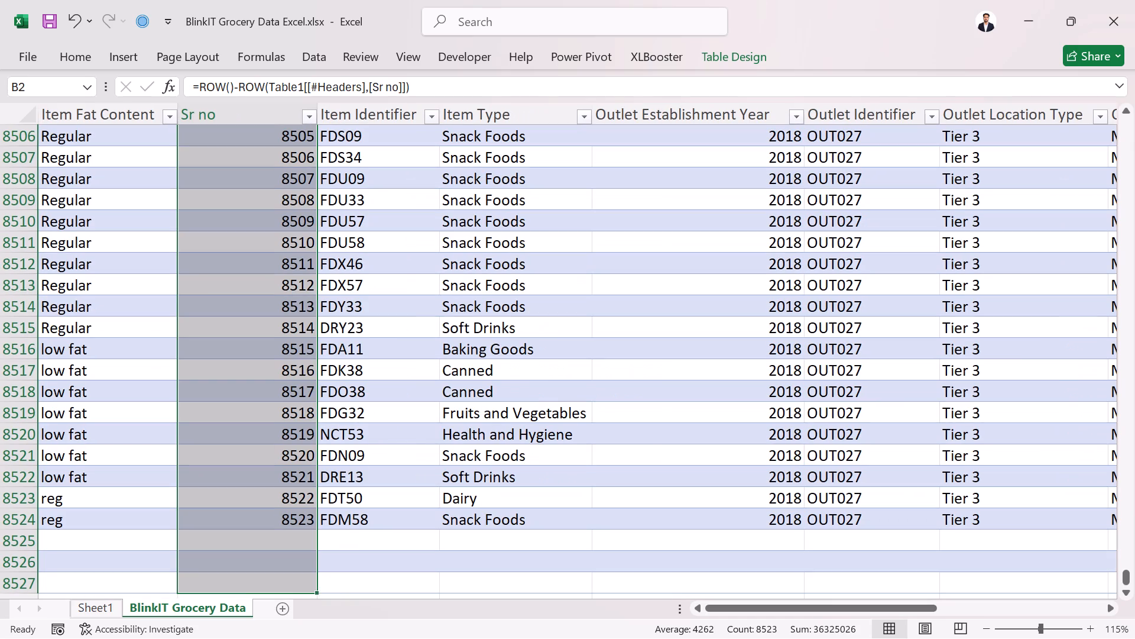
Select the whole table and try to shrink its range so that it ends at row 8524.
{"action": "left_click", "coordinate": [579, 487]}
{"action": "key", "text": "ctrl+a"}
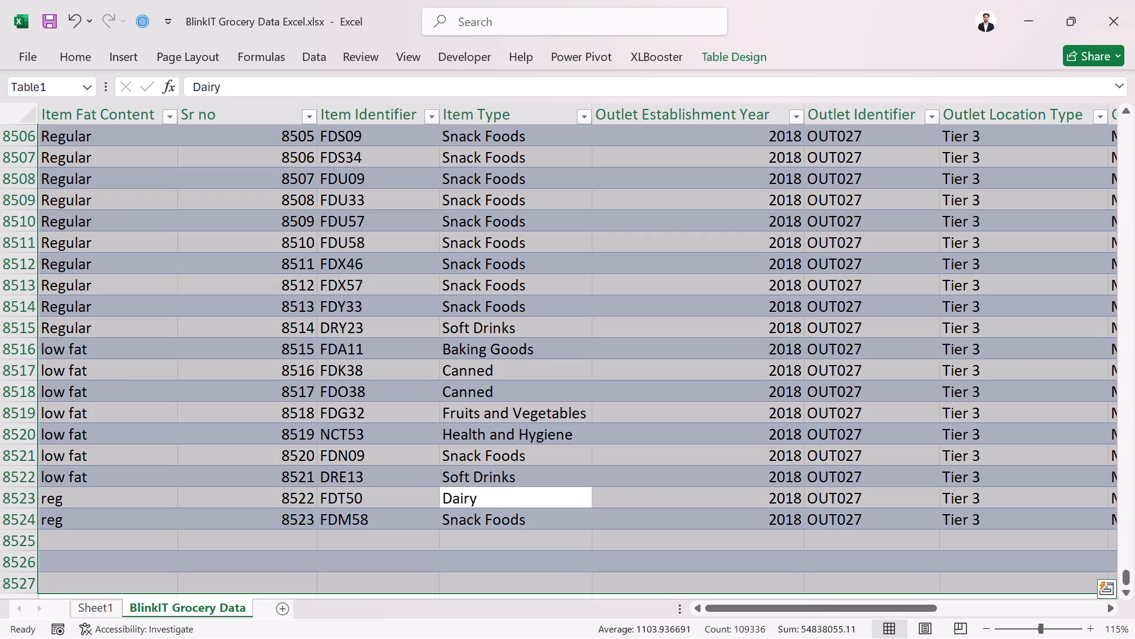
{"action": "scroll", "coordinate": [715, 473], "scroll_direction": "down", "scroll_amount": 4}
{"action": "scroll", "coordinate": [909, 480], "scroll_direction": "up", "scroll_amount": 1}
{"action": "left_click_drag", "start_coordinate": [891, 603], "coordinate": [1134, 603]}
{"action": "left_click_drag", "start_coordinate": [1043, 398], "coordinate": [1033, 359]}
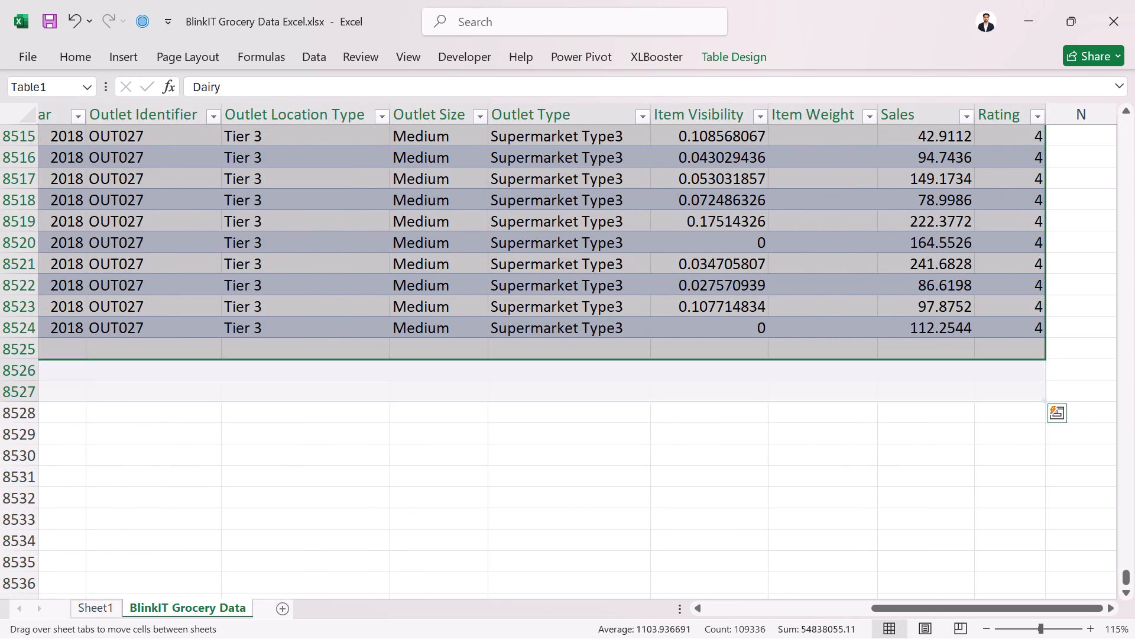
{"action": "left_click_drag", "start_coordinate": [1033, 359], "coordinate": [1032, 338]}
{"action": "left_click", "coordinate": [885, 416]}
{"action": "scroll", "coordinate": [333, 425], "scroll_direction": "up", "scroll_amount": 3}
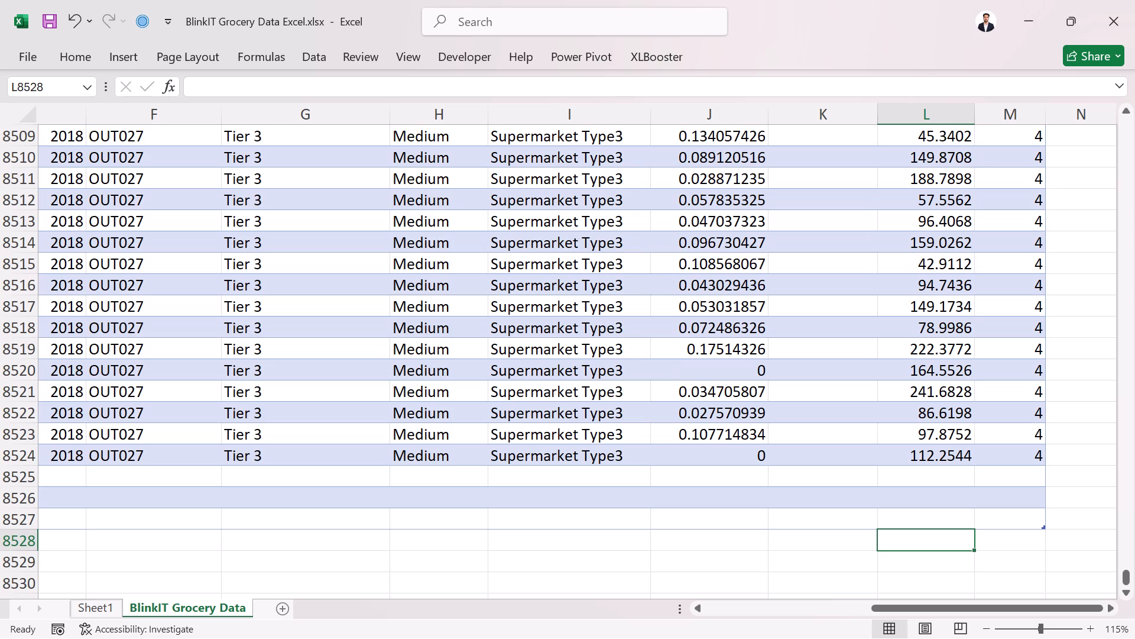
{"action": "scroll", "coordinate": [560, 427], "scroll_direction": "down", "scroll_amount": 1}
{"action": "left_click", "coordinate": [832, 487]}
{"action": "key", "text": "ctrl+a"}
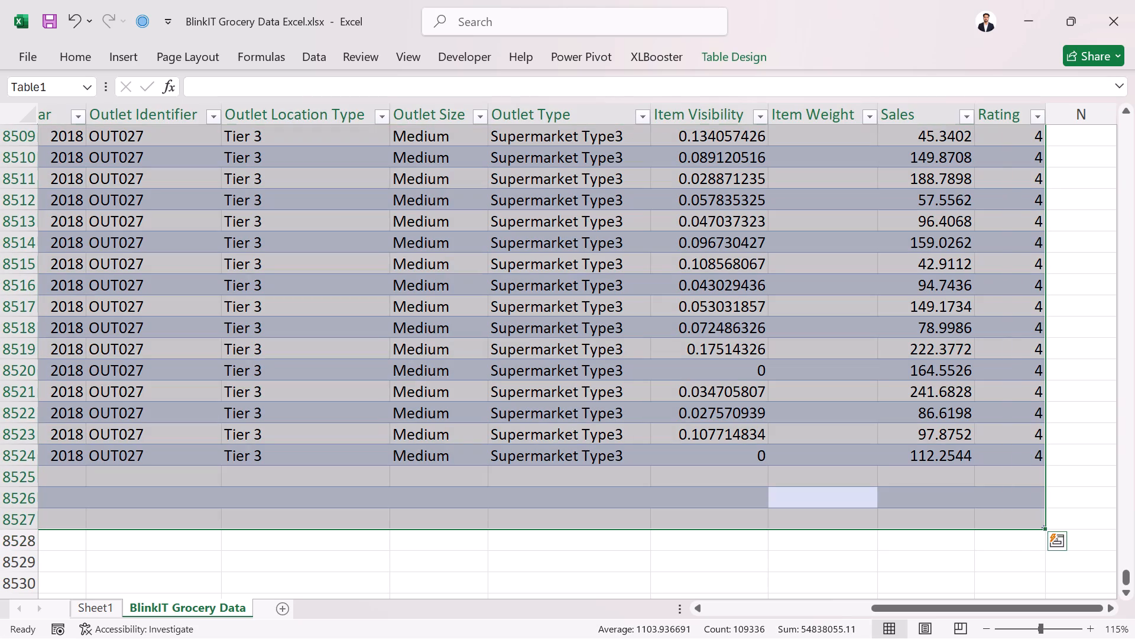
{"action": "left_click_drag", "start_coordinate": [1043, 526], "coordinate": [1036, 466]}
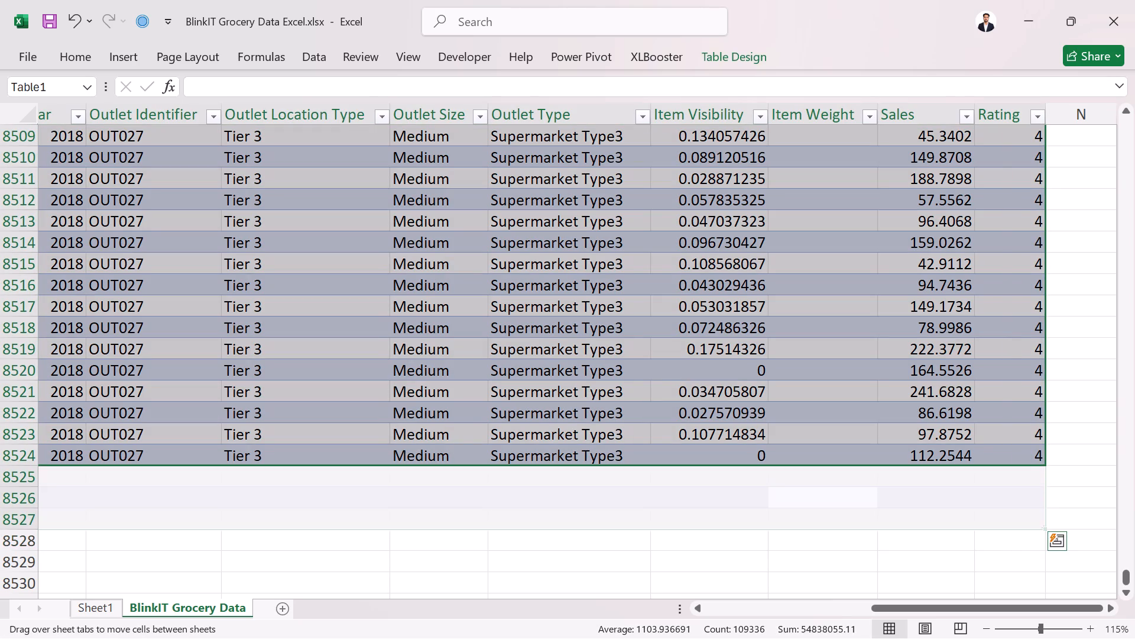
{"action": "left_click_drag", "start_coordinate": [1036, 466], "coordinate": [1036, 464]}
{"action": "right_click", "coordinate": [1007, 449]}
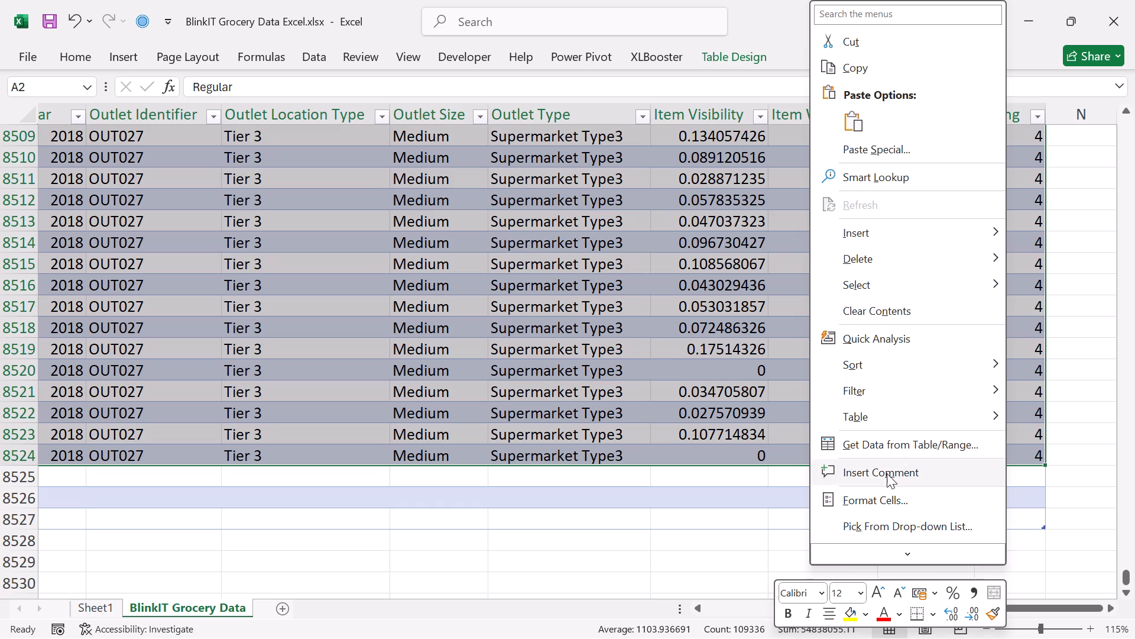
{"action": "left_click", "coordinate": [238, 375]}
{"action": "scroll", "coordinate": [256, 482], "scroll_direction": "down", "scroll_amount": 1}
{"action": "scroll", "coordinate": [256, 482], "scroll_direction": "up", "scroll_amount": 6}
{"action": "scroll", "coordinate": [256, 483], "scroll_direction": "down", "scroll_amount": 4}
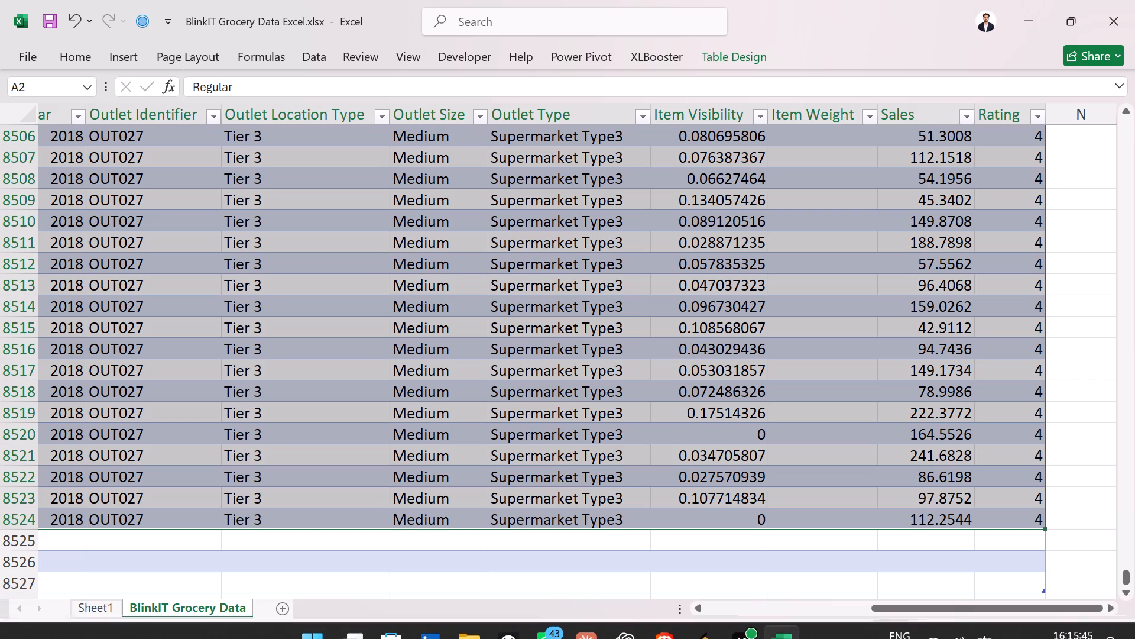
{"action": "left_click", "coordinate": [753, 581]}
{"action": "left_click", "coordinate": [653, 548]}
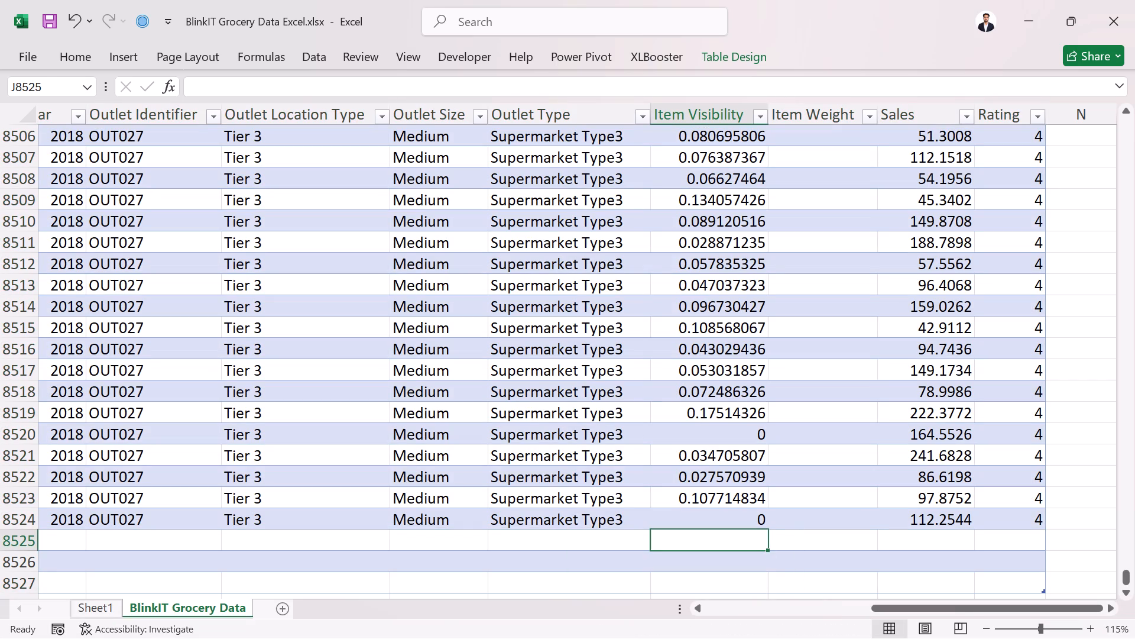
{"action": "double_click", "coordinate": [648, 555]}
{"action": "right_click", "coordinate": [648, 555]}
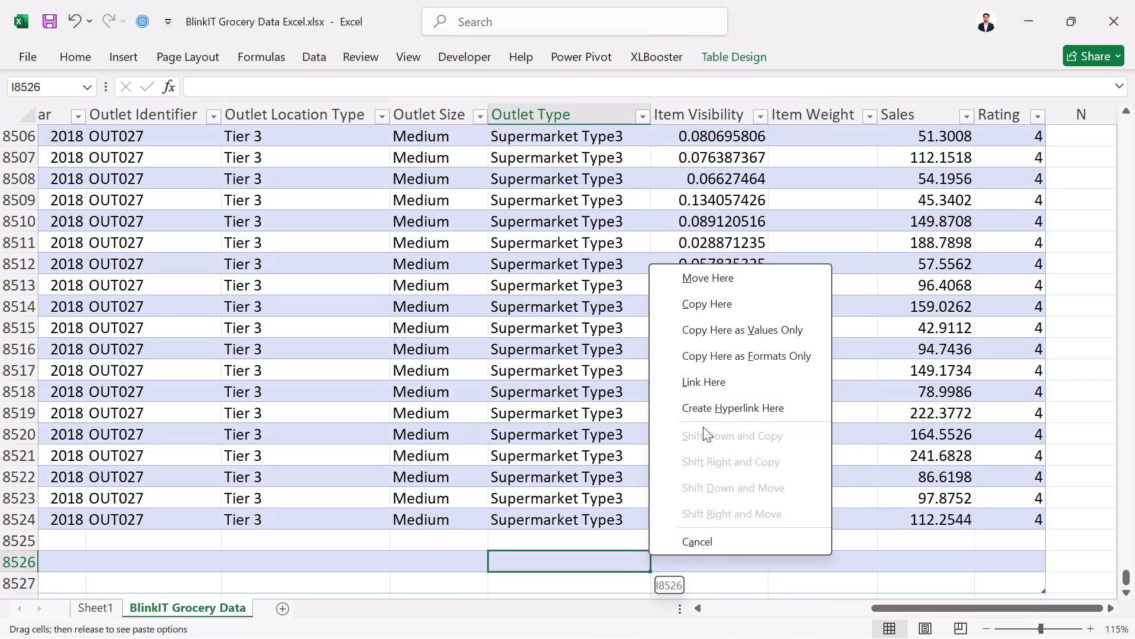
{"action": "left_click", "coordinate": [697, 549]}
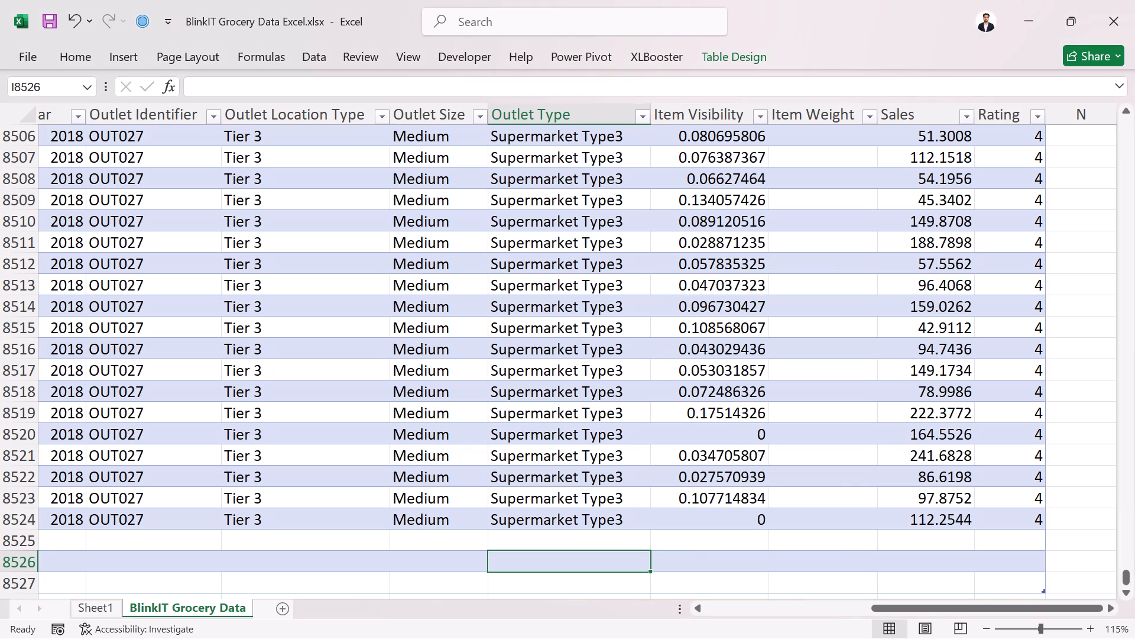
Select the empty table row 8526 from column A to the Rating column and delete it as a table row.
{"action": "double_click", "coordinate": [463, 573]}
{"action": "left_click", "coordinate": [327, 558]}
{"action": "key", "text": "Left"}
{"action": "key", "text": "Left"}
{"action": "key", "text": "Left"}
{"action": "key", "text": "Left"}
{"action": "key", "text": "Left"}
{"action": "key", "text": "Left"}
{"action": "key", "text": "Left"}
{"action": "key", "text": "Left"}
{"action": "key", "text": "Left"}
{"action": "key", "text": "Left"}
{"action": "key", "text": "Left"}
{"action": "key", "text": "Left"}
{"action": "key", "text": "Left"}
{"action": "key", "text": "Left"}
{"action": "key", "text": "Left"}
{"action": "key", "text": "Left"}
{"action": "key", "text": "Left"}
{"action": "key", "text": "Left"}
{"action": "key", "text": "Left"}
{"action": "key", "text": "Left"}
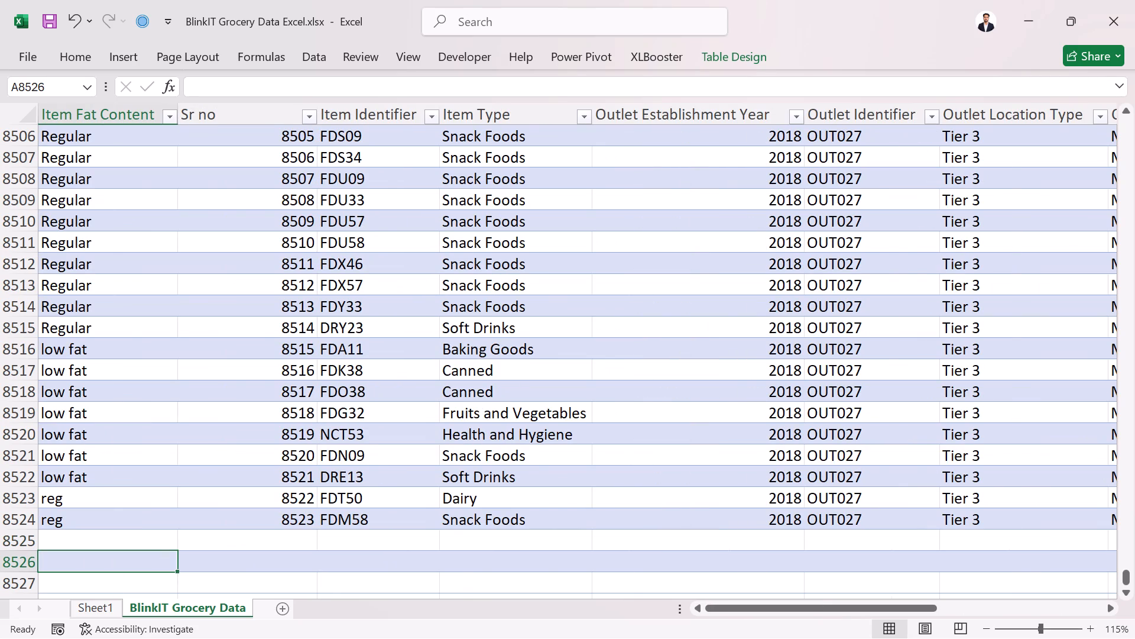
{"action": "key", "text": "ctrl+shift+Right"}
{"action": "right_click", "coordinate": [329, 558]}
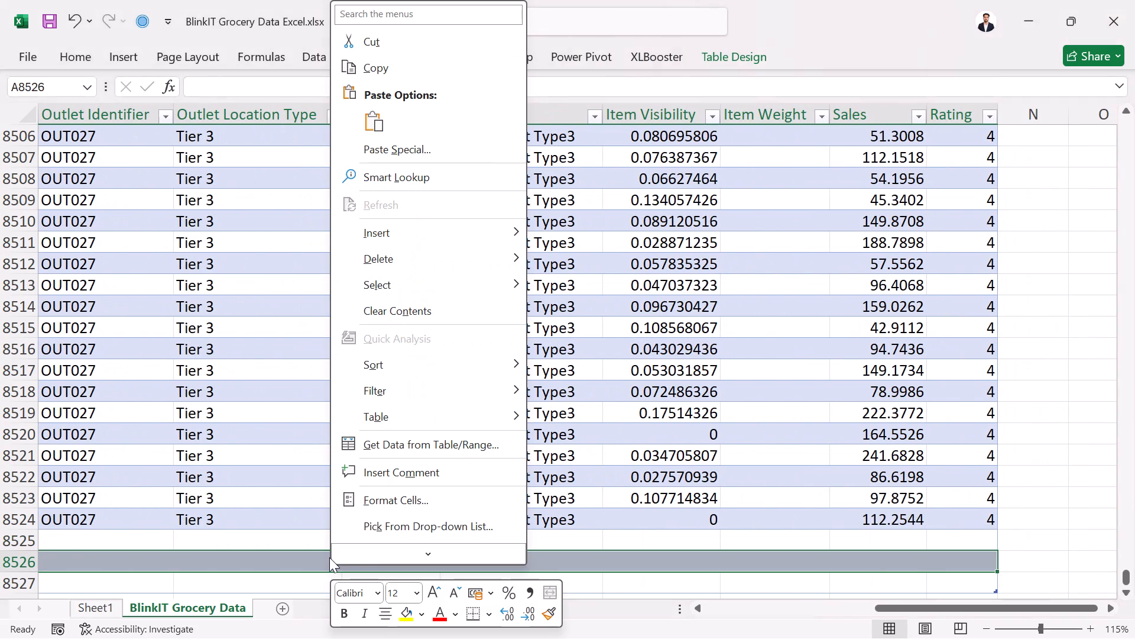
{"action": "left_click", "coordinate": [424, 258]}
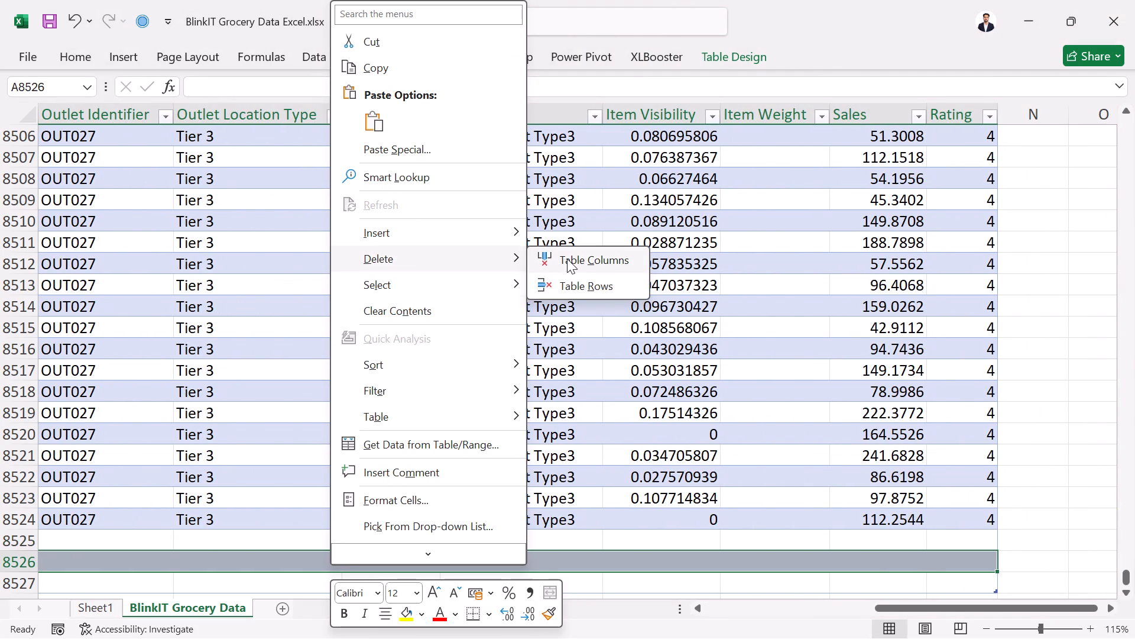
{"action": "left_click", "coordinate": [565, 279]}
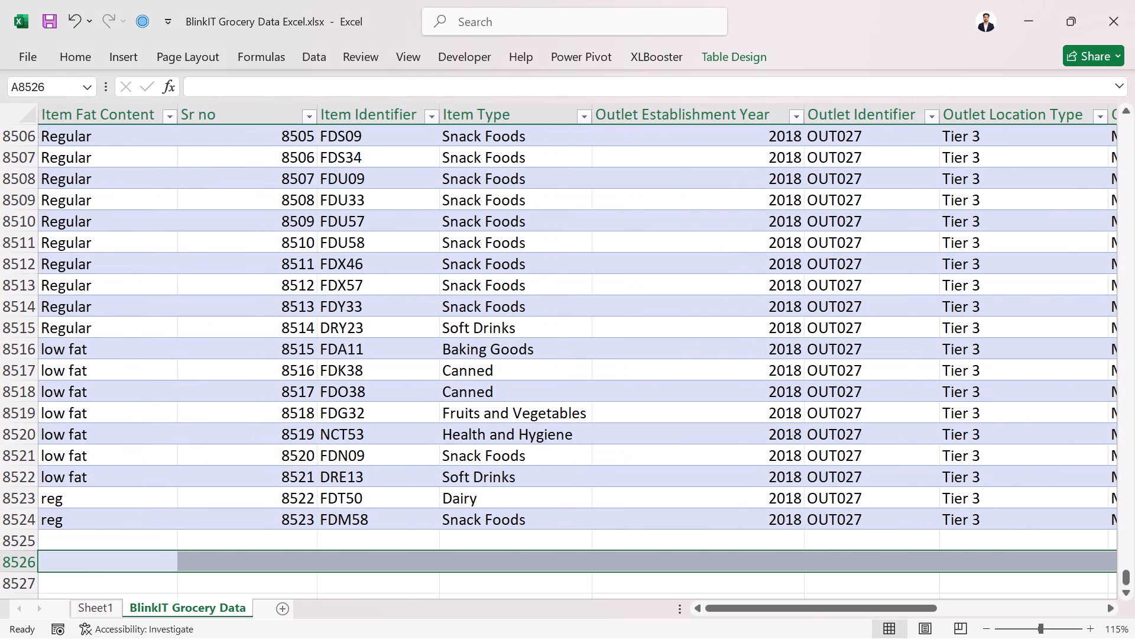
Select the remaining empty row 8526 and delete it as well.
{"action": "key", "text": "ctrl+shift+Right"}
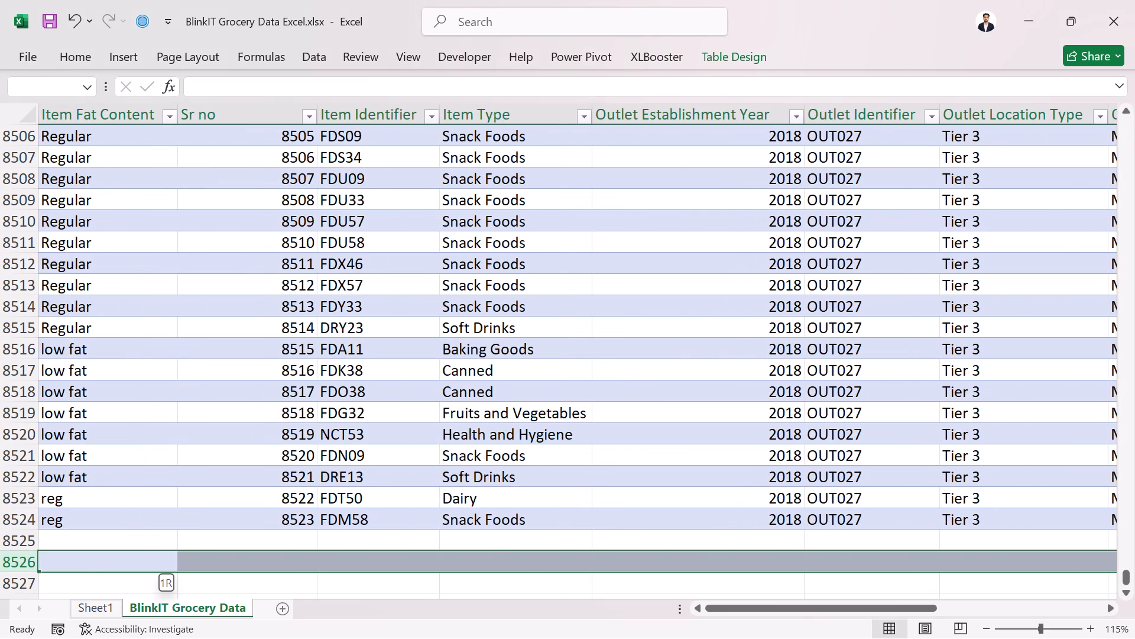
{"action": "right_click", "coordinate": [296, 560], "text": "shift"}
{"action": "left_click", "coordinate": [355, 407]}
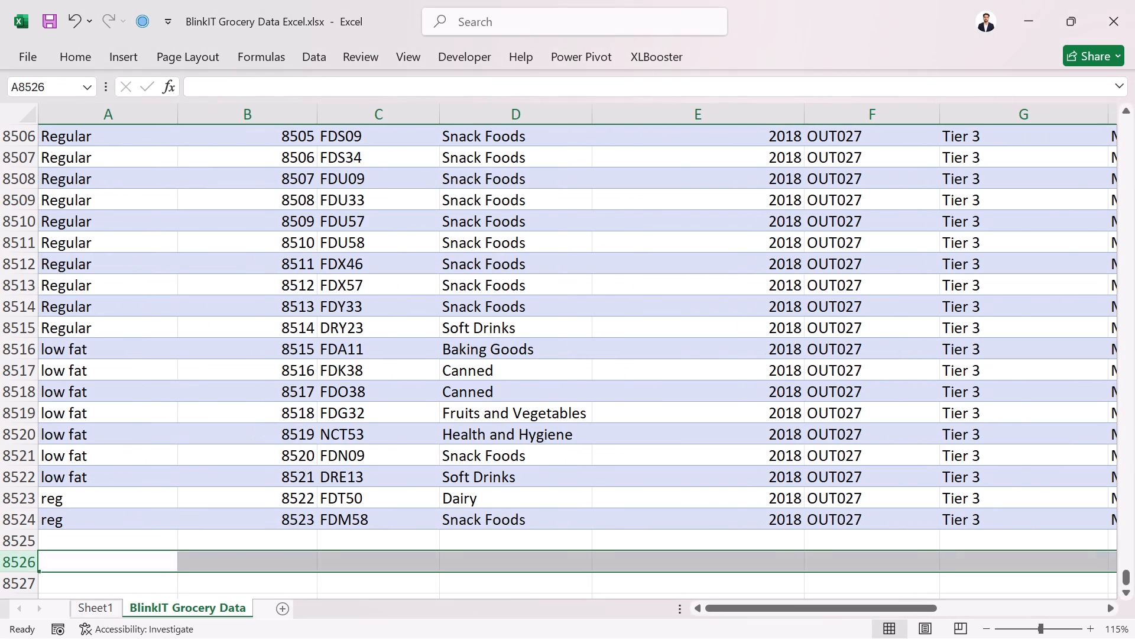
Delete the last empty table row, 8525, directly below the final record.
{"action": "left_click", "coordinate": [294, 541]}
{"action": "left_click", "coordinate": [363, 551]}
{"action": "left_click", "coordinate": [407, 502]}
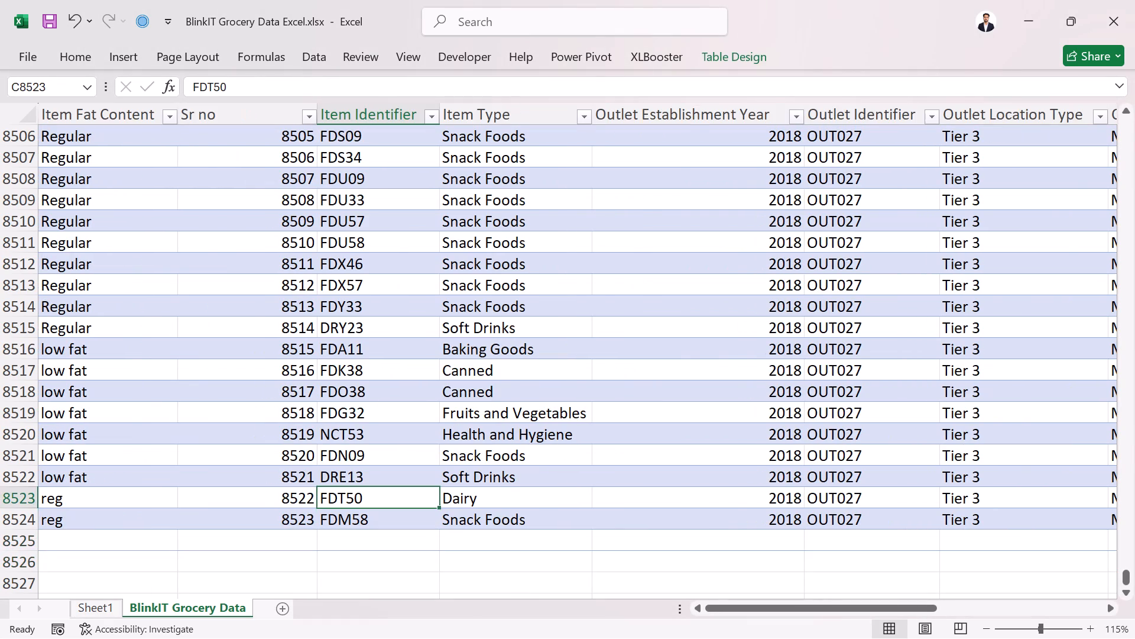
{"action": "key", "text": "ctrl+a"}
{"action": "left_click", "coordinate": [390, 538]}
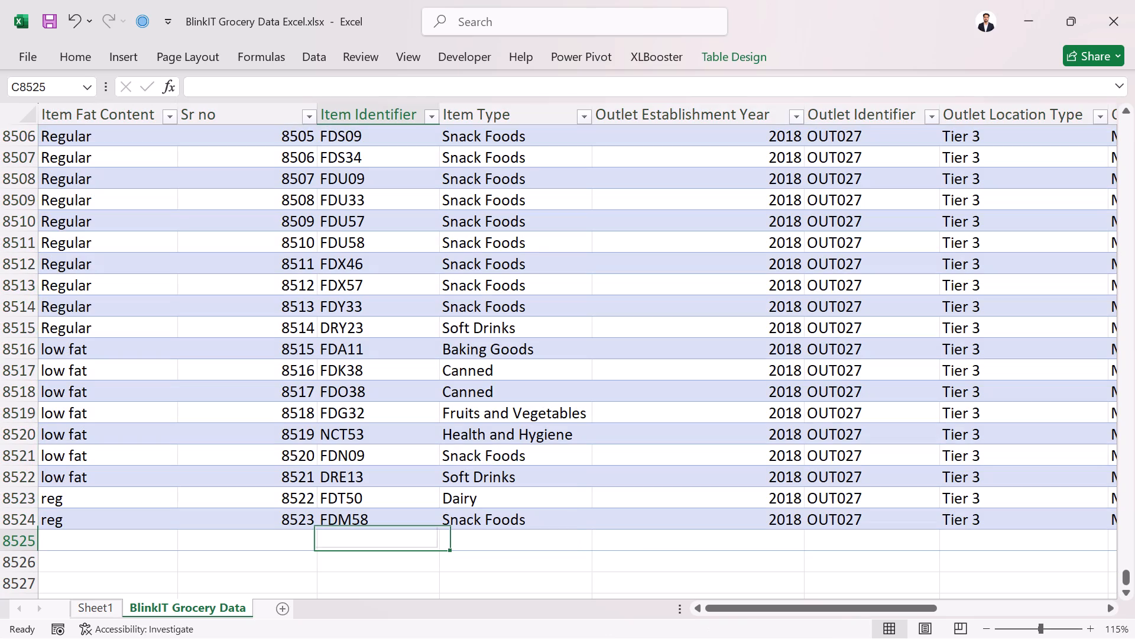
{"action": "key", "text": "ctrl+shift+Right"}
{"action": "right_click", "coordinate": [390, 538]}
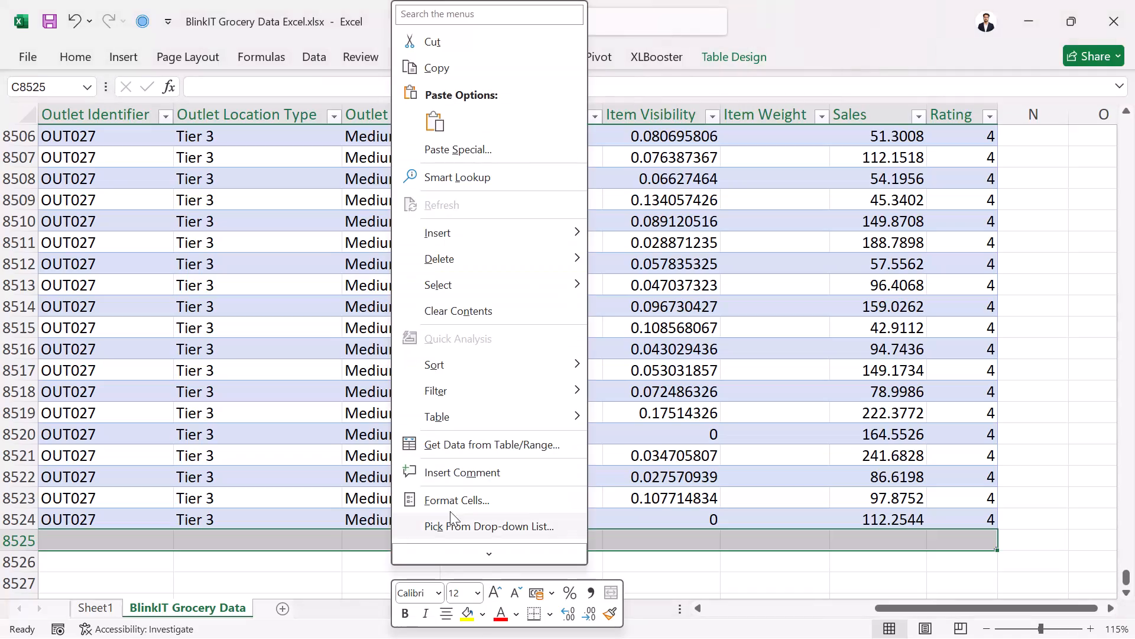
{"action": "left_click", "coordinate": [507, 261]}
{"action": "left_click", "coordinate": [635, 288]}
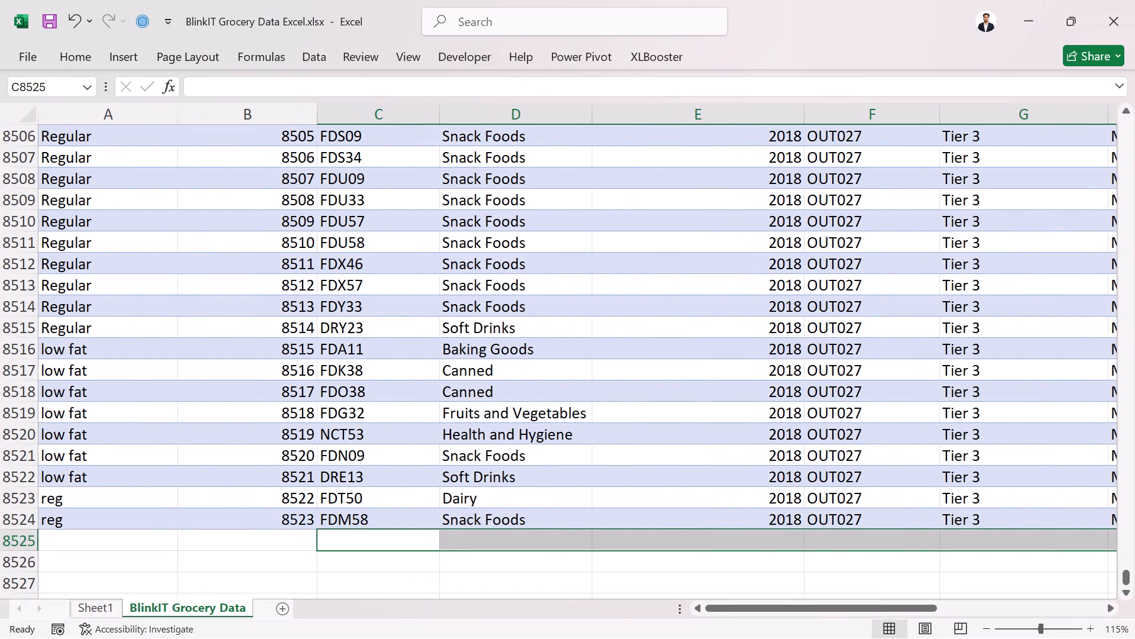
Select the whole table and check its extent at the last record and across the header row to the Rating column.
{"action": "left_click", "coordinate": [241, 517]}
{"action": "key", "text": "ctrl+a"}
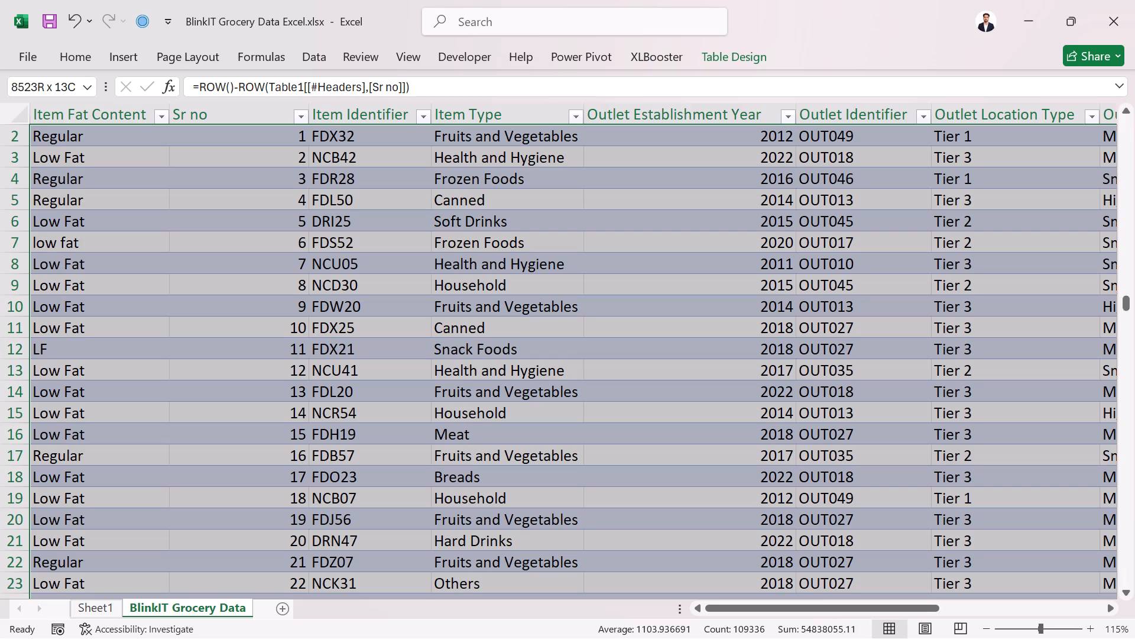
{"action": "scroll", "coordinate": [337, 486], "scroll_direction": "down", "scroll_amount": 3}
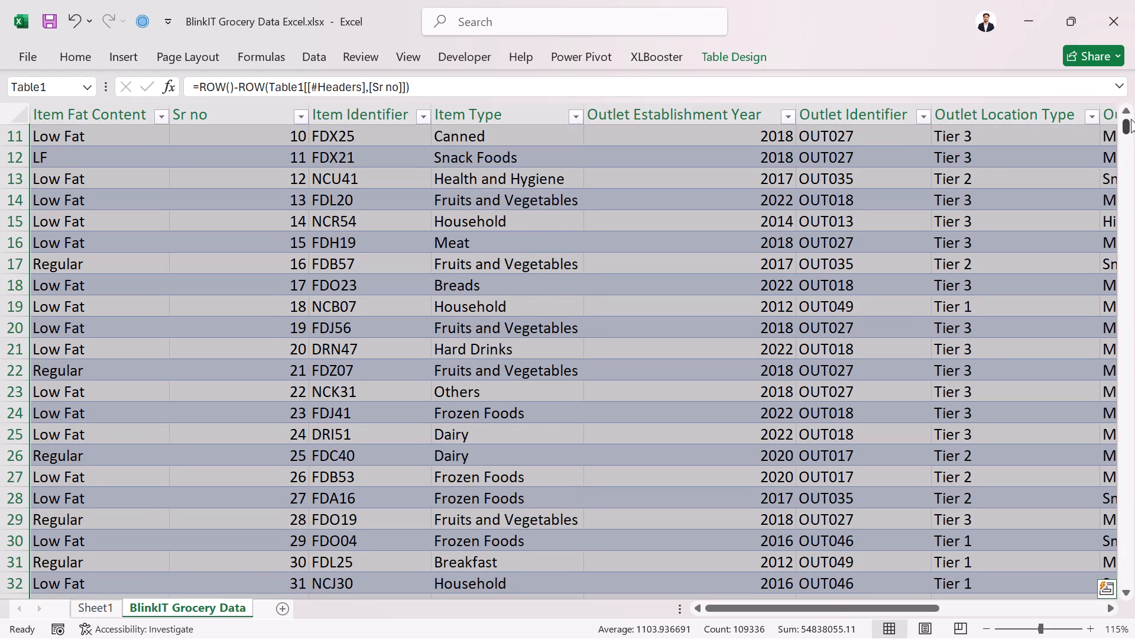
{"action": "left_click_drag", "start_coordinate": [1127, 128], "coordinate": [1126, 638]}
{"action": "left_click", "coordinate": [245, 550]}
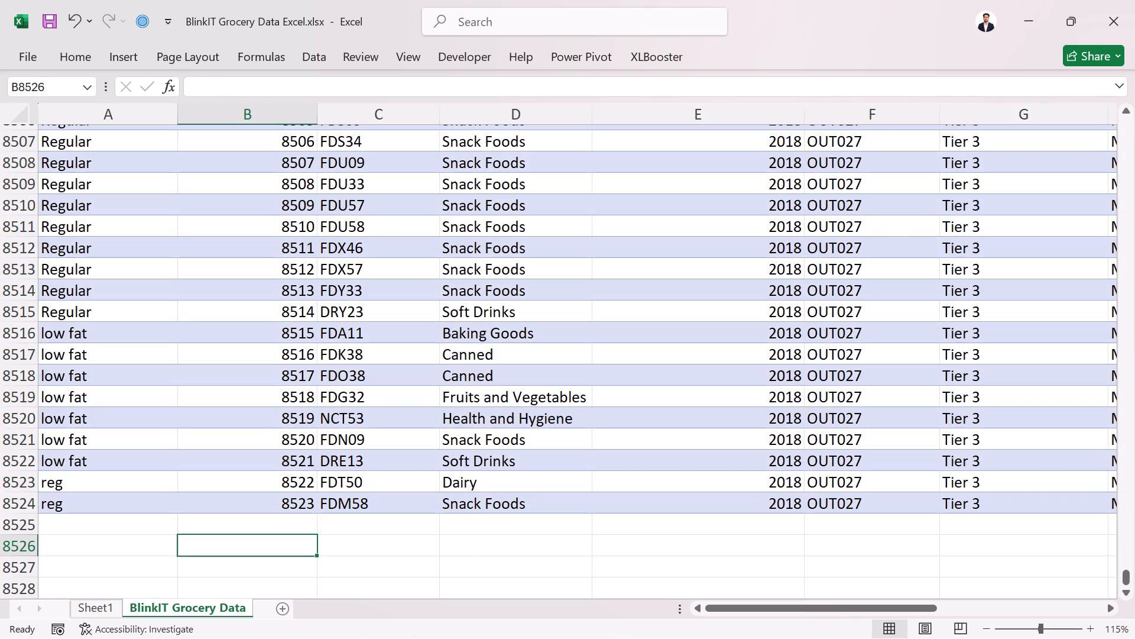
{"action": "left_click_drag", "start_coordinate": [1124, 572], "coordinate": [1098, 216]}
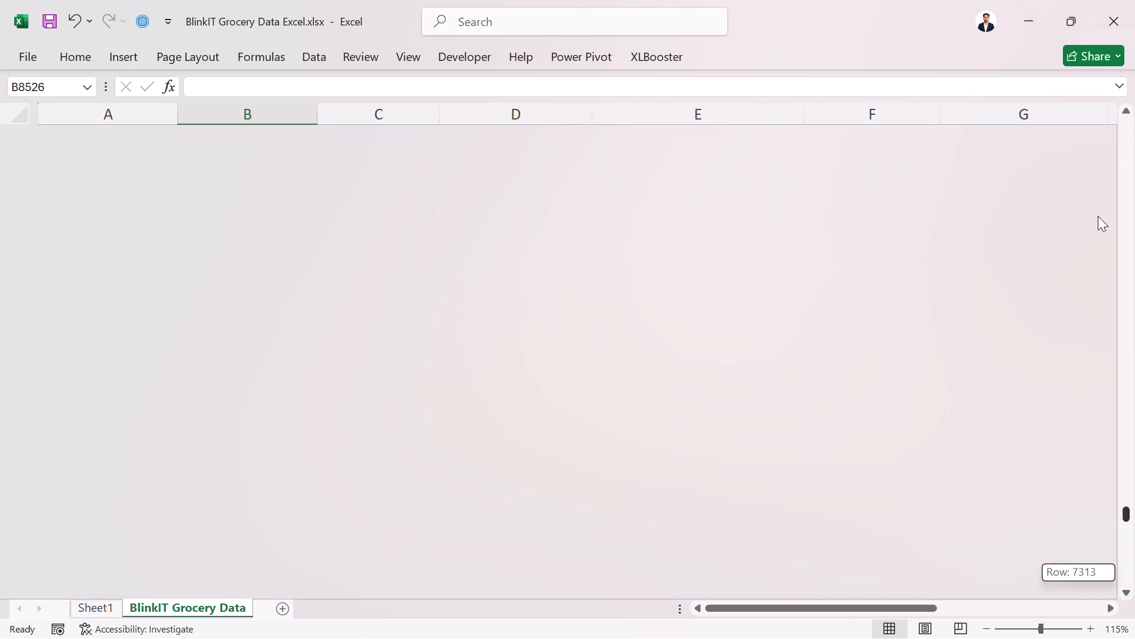
{"action": "left_click_drag", "start_coordinate": [1098, 216], "coordinate": [1116, 93]}
{"action": "left_click", "coordinate": [241, 134]}
{"action": "key", "text": "ctrl+shift+Right"}
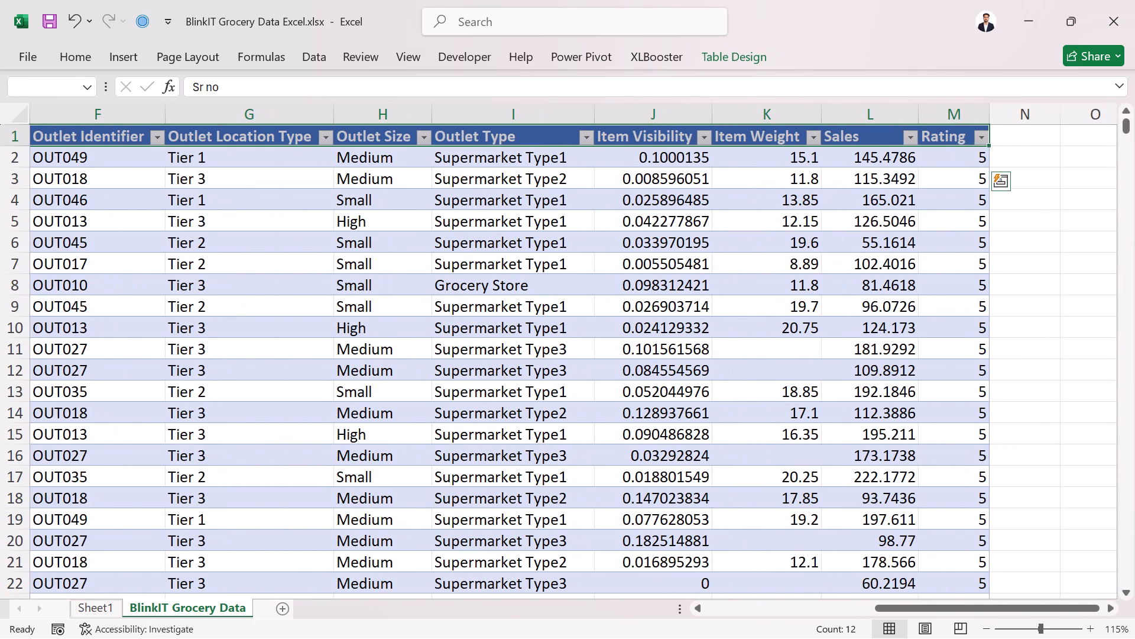
{"action": "left_click_drag", "start_coordinate": [930, 607], "coordinate": [598, 609]}
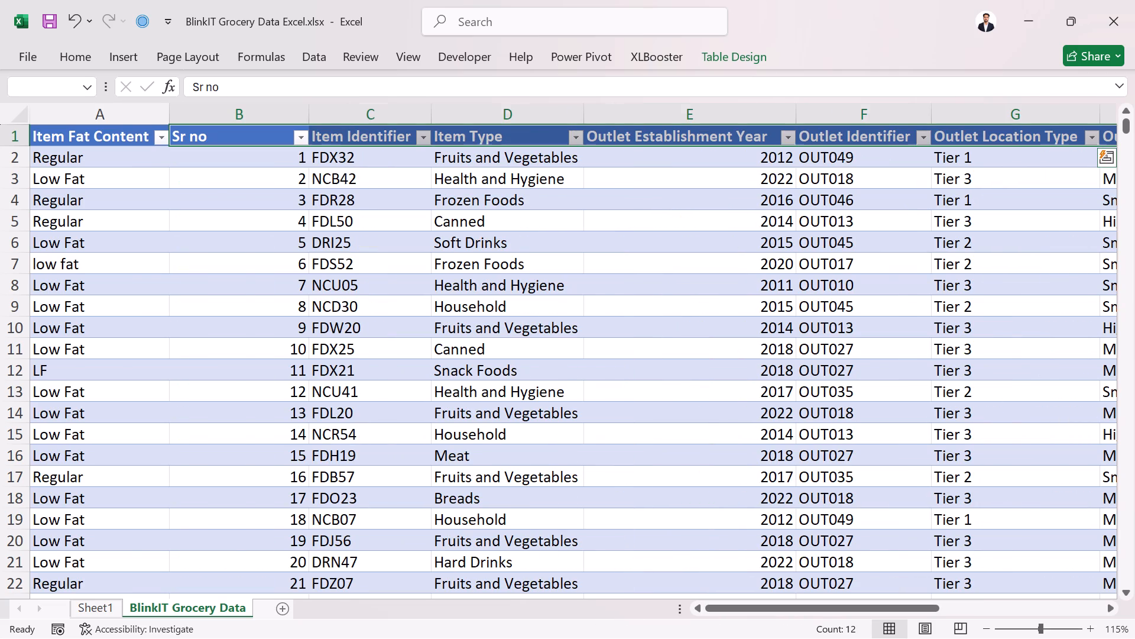
Select the Sr no column from its header to the last record and look through the Quick Analysis options for it.
{"action": "left_click", "coordinate": [241, 137]}
{"action": "key", "text": "ctrl+shift+Down"}
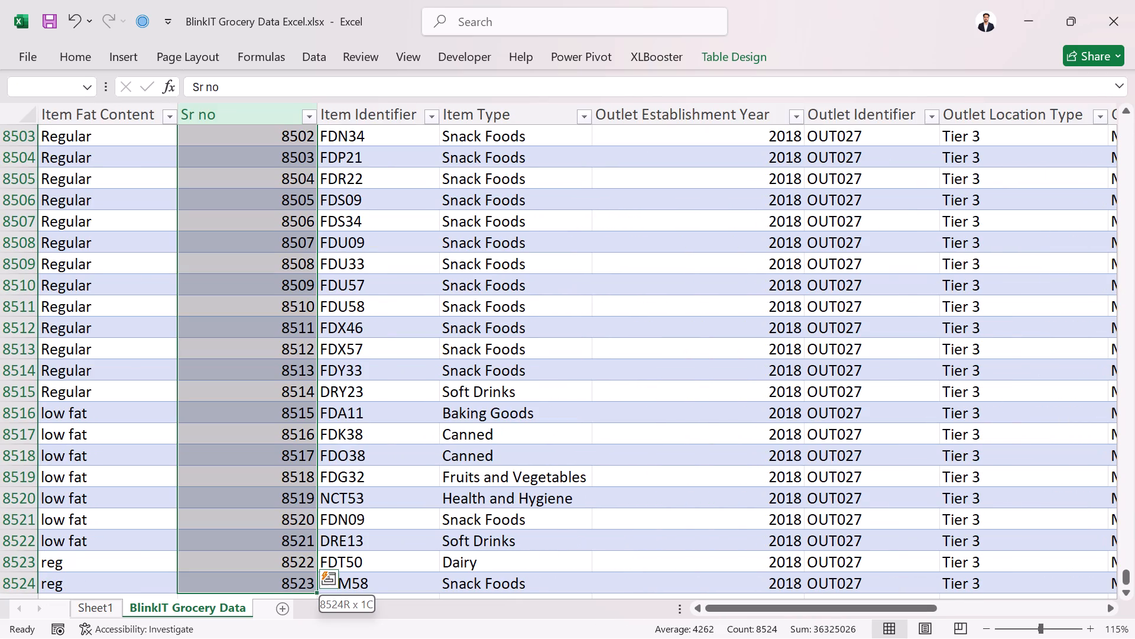
{"action": "scroll", "coordinate": [166, 356], "scroll_direction": "down", "scroll_amount": 3}
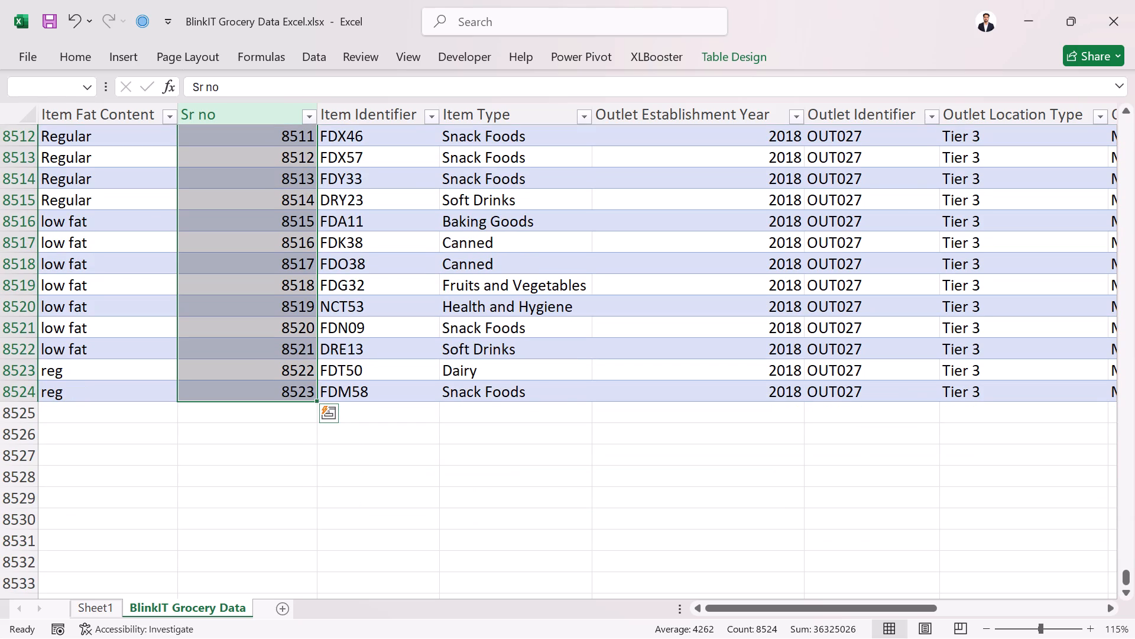
{"action": "left_click", "coordinate": [330, 417]}
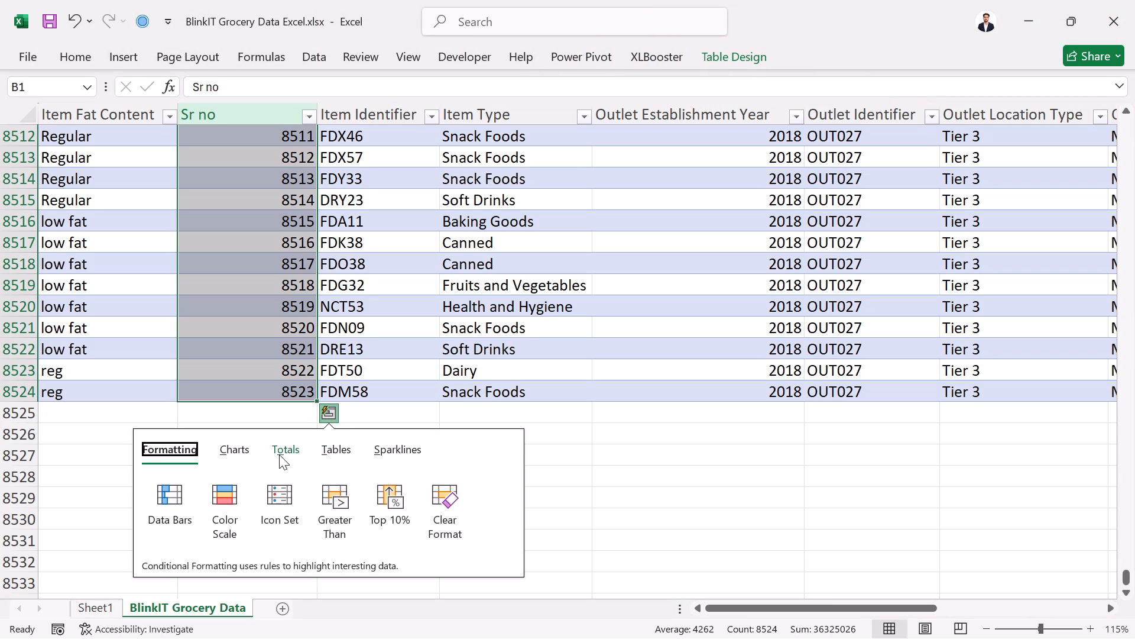
{"action": "left_click", "coordinate": [236, 449]}
{"action": "left_click", "coordinate": [273, 447]}
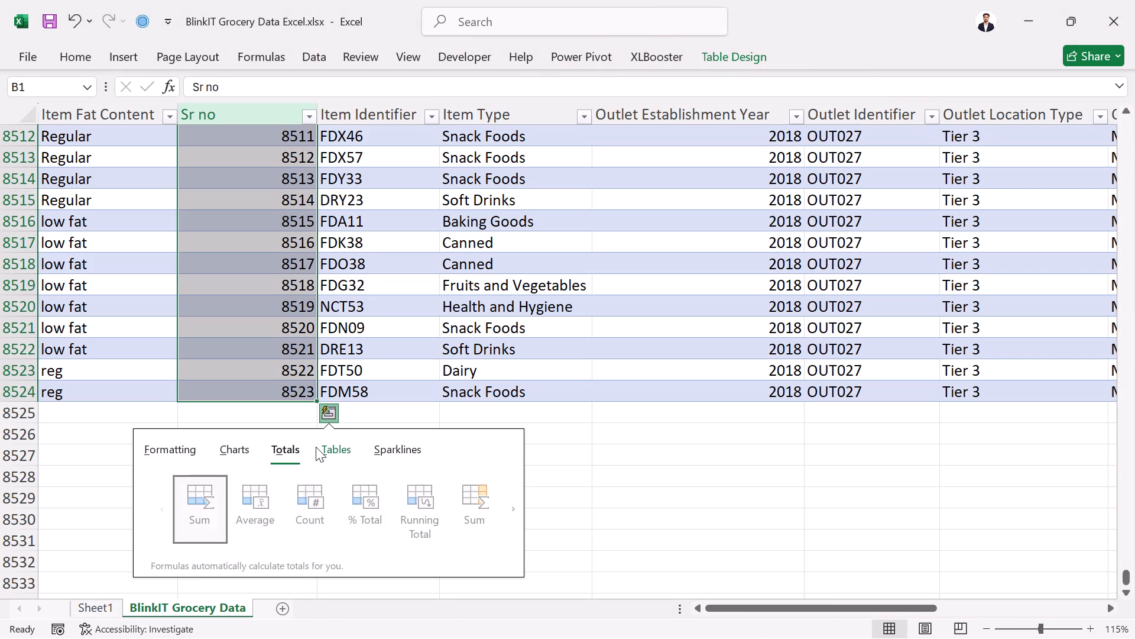
{"action": "left_click", "coordinate": [317, 447]}
{"action": "left_click", "coordinate": [364, 447]}
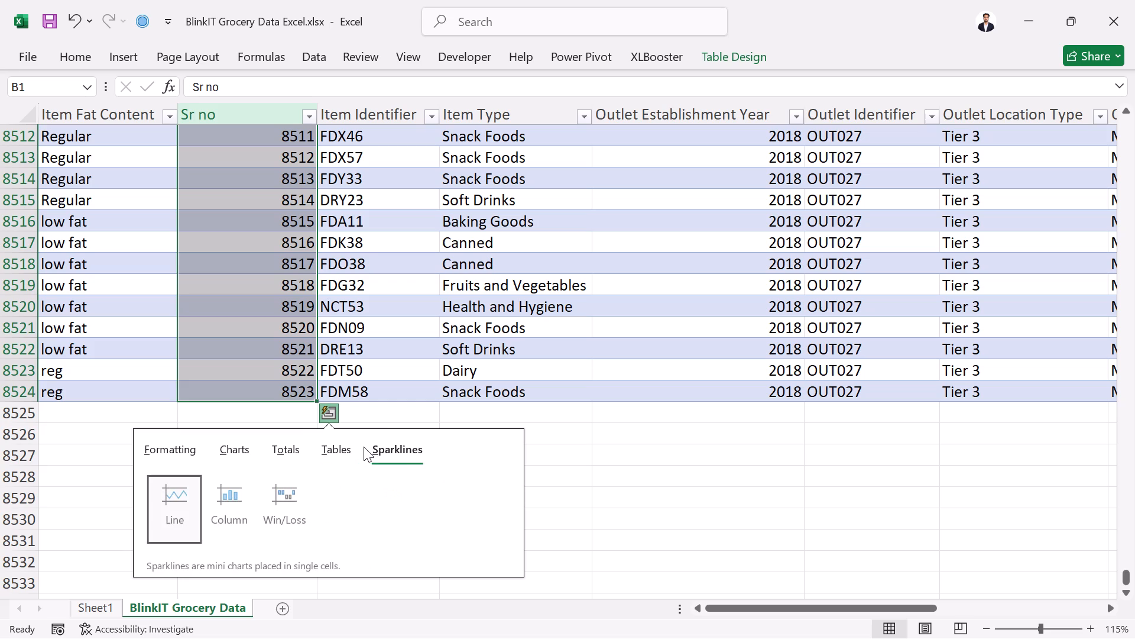
{"action": "left_click", "coordinate": [327, 448]}
{"action": "left_click", "coordinate": [278, 449]}
{"action": "left_click", "coordinate": [230, 450]}
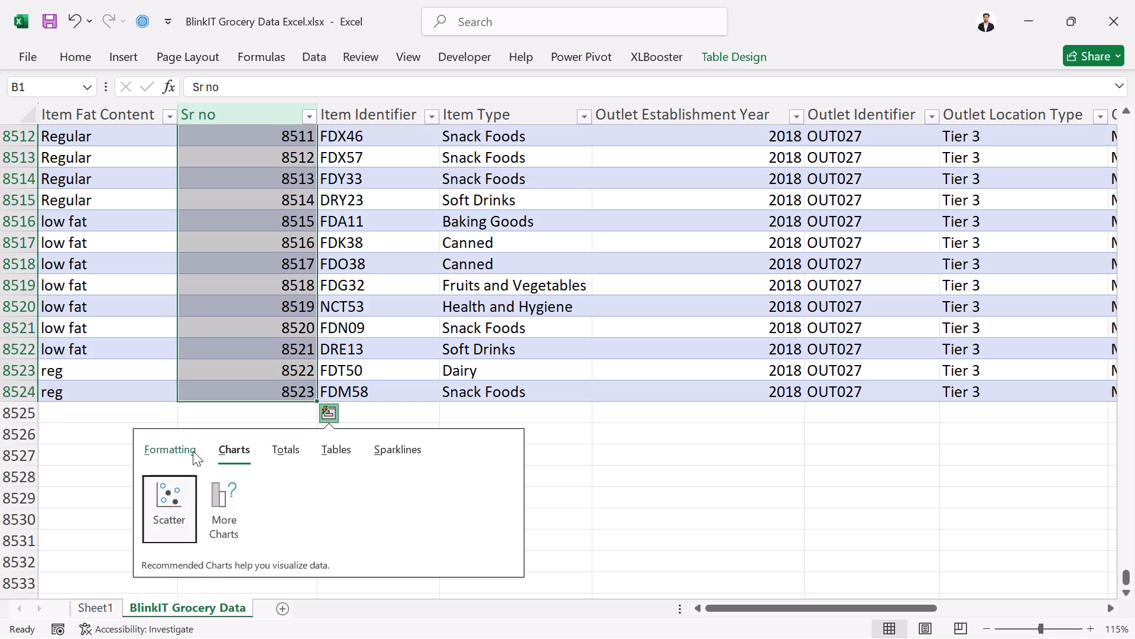
{"action": "left_click", "coordinate": [189, 451]}
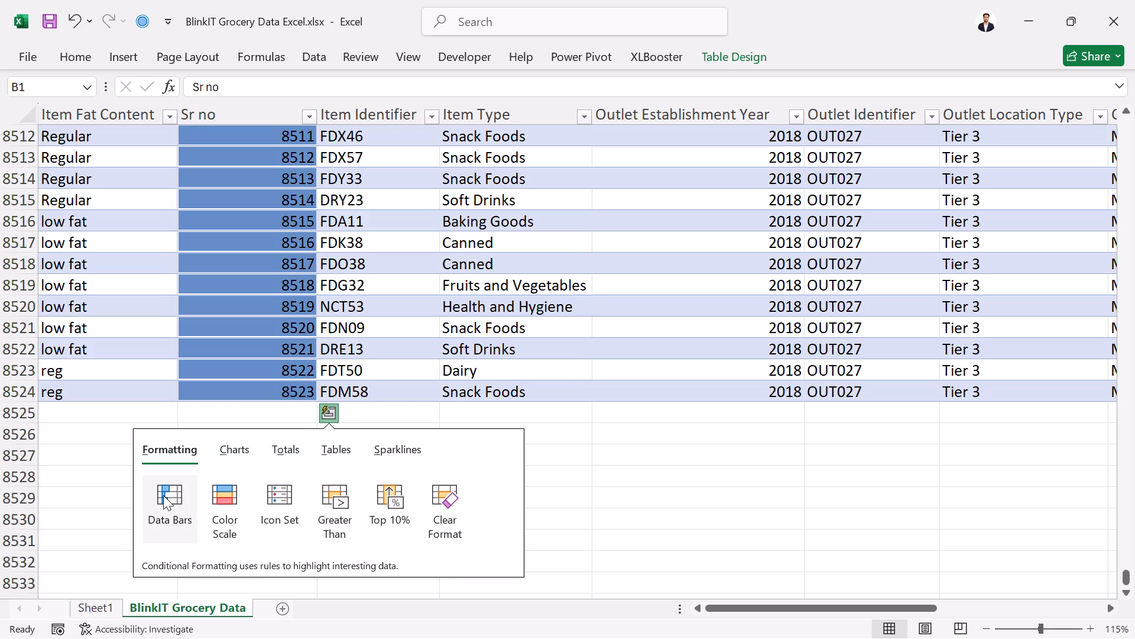
{"action": "left_click", "coordinate": [223, 451]}
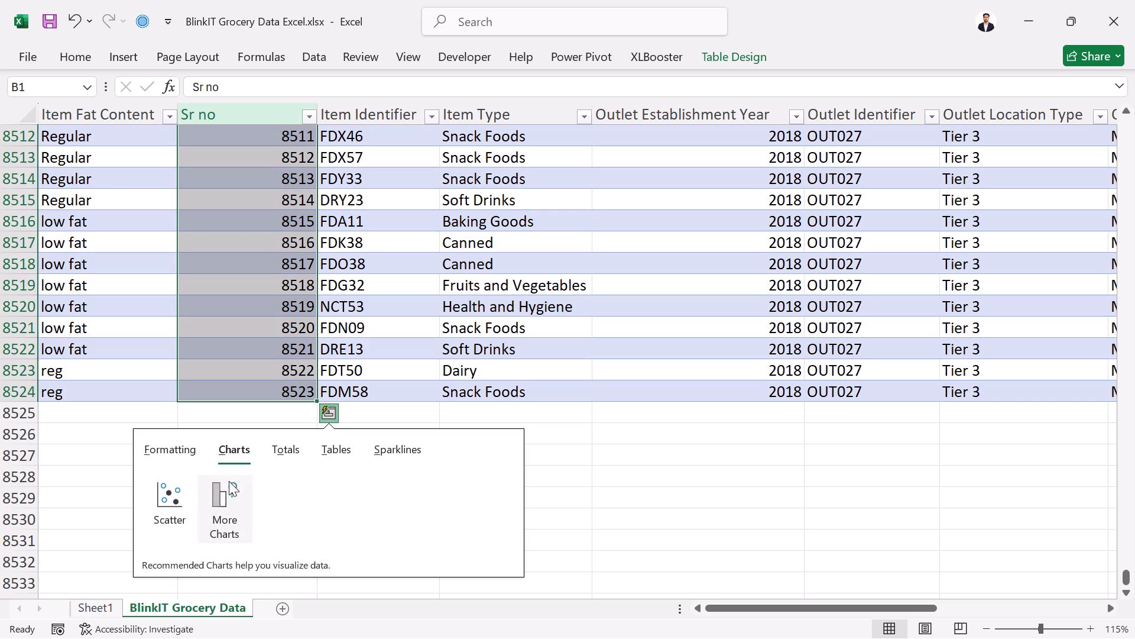
{"action": "left_click", "coordinate": [273, 451]}
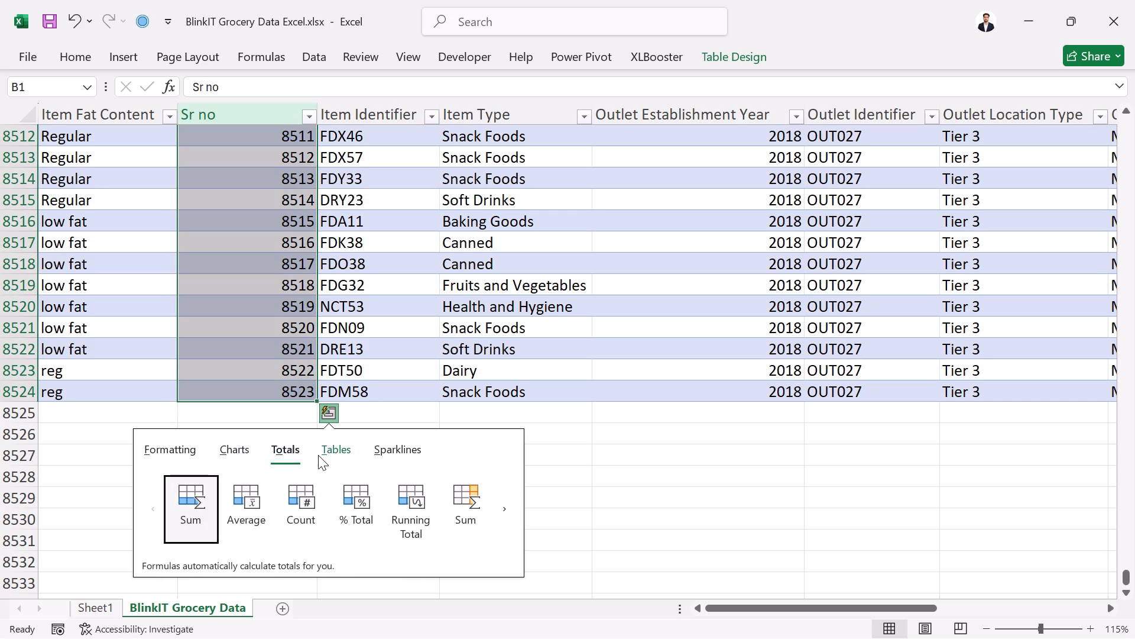
{"action": "left_click", "coordinate": [504, 509]}
{"action": "left_click", "coordinate": [504, 509]}
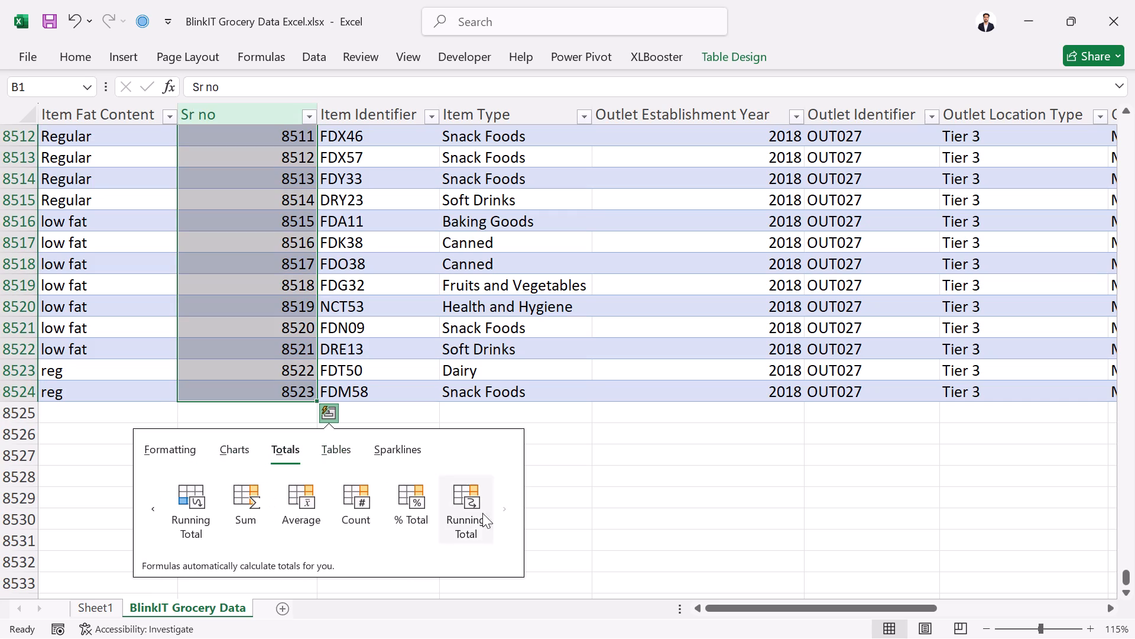
{"action": "left_click", "coordinate": [325, 451]}
{"action": "left_click", "coordinate": [391, 447]}
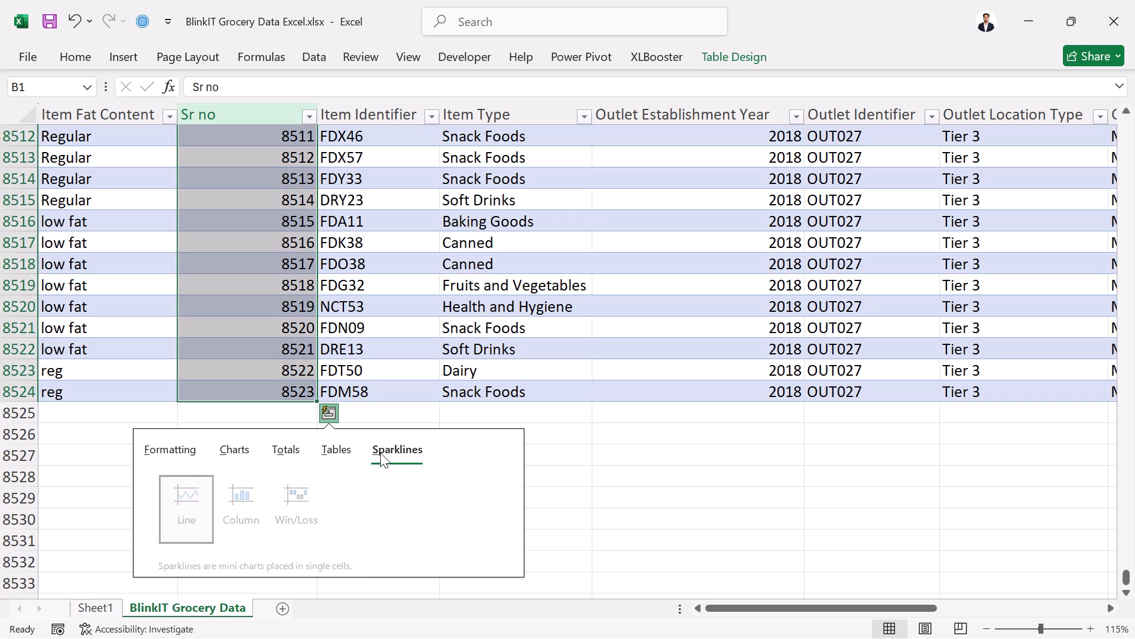
{"action": "left_click", "coordinate": [168, 451]}
{"action": "left_click", "coordinate": [225, 457]}
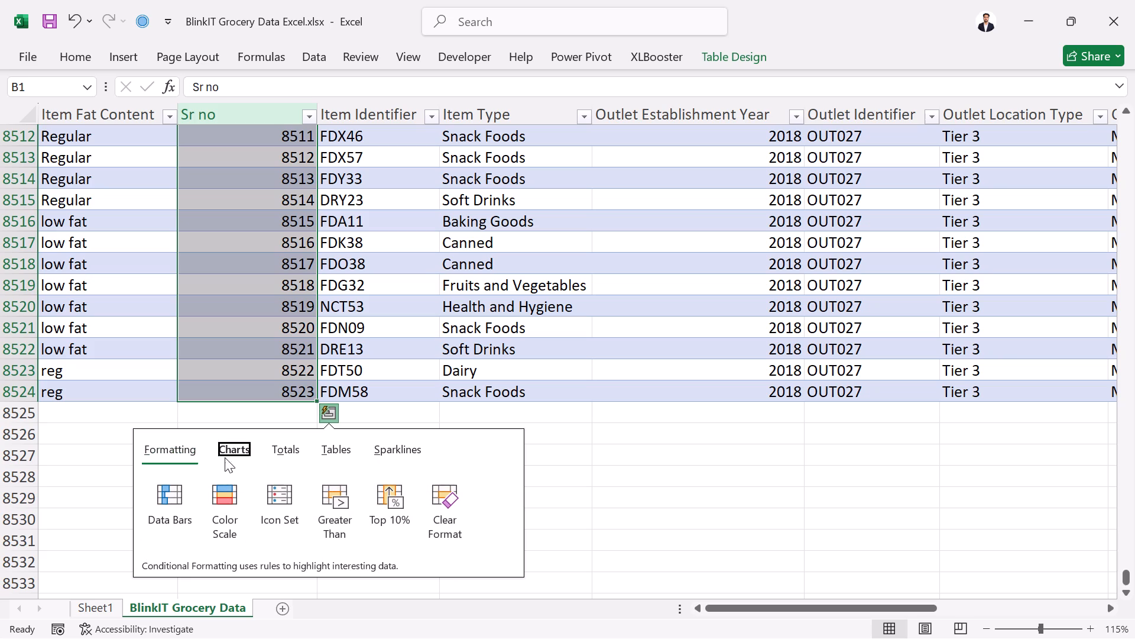
{"action": "left_click", "coordinate": [276, 457]}
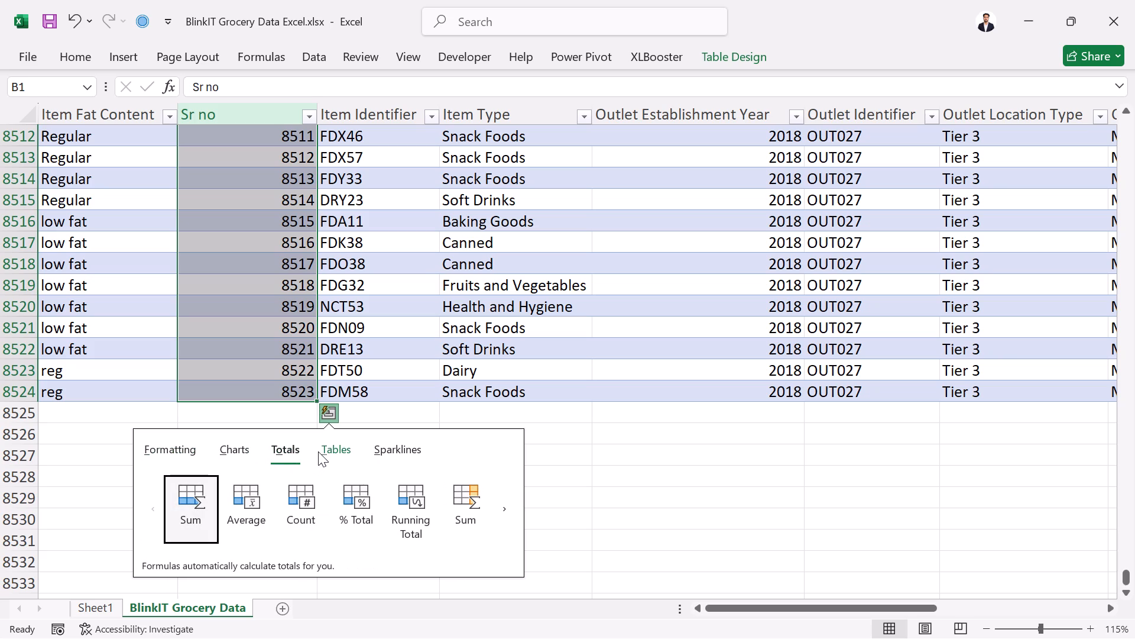
{"action": "left_click", "coordinate": [323, 448]}
{"action": "left_click", "coordinate": [381, 445]}
{"action": "left_click", "coordinate": [336, 417]}
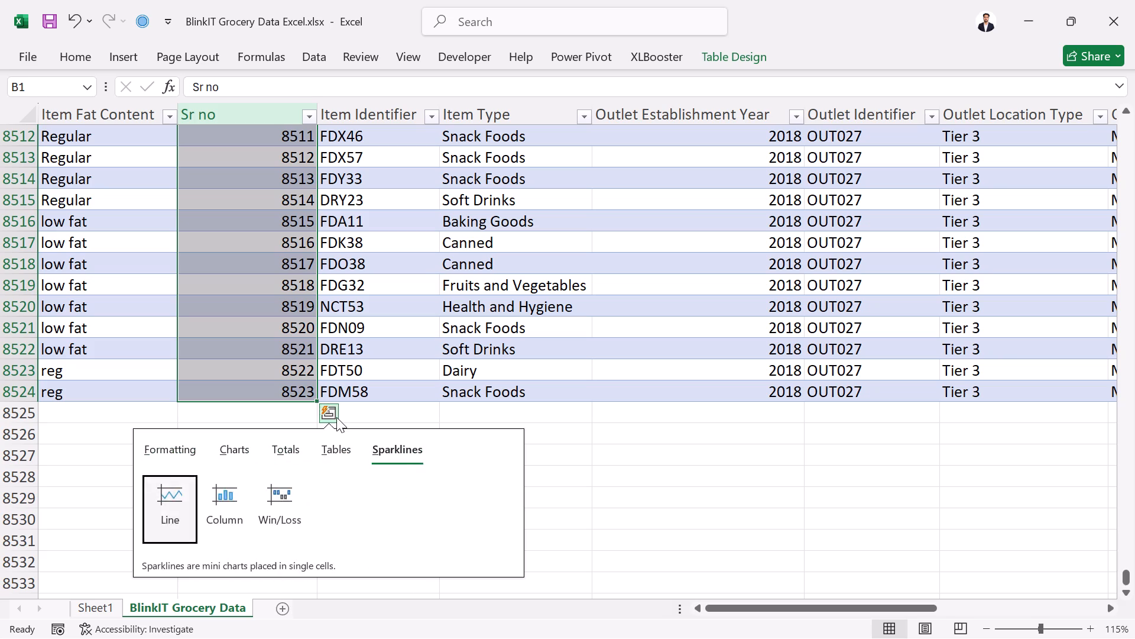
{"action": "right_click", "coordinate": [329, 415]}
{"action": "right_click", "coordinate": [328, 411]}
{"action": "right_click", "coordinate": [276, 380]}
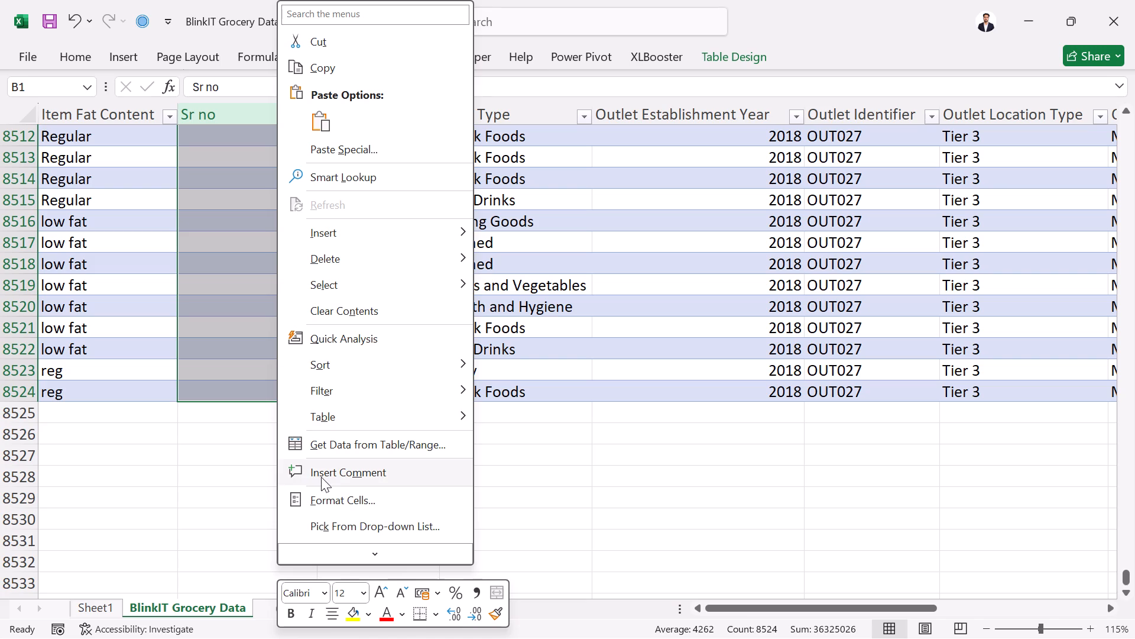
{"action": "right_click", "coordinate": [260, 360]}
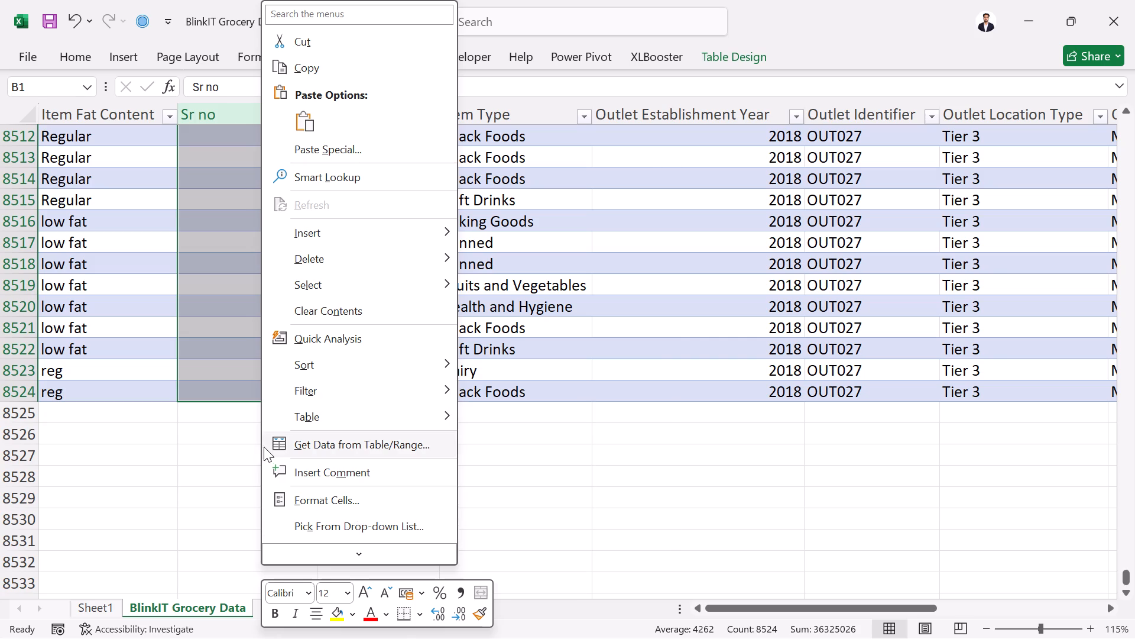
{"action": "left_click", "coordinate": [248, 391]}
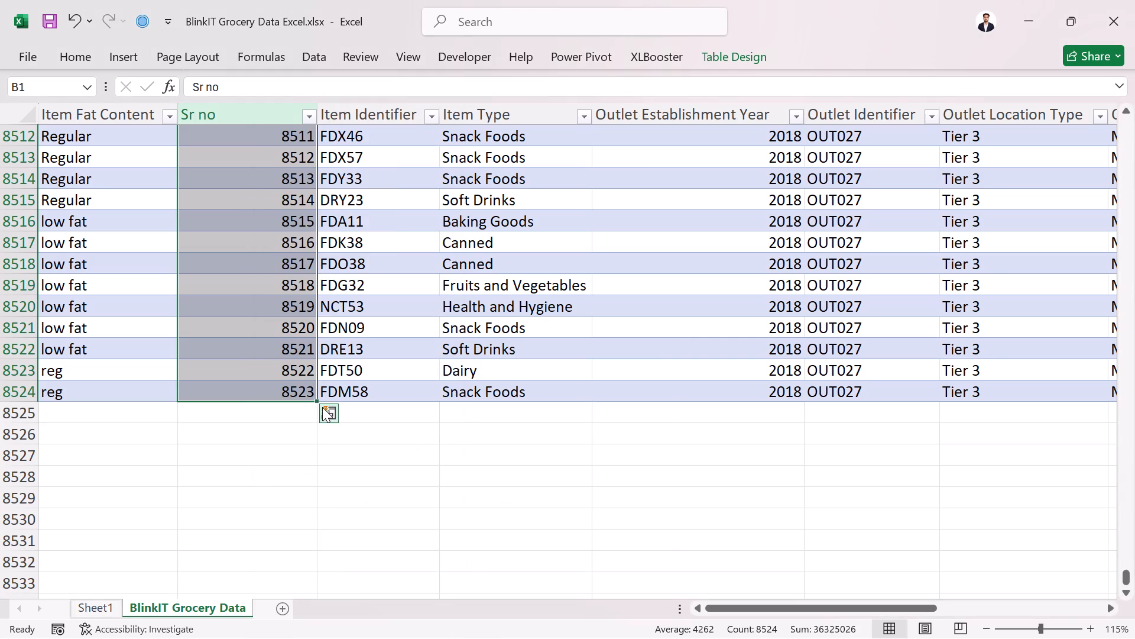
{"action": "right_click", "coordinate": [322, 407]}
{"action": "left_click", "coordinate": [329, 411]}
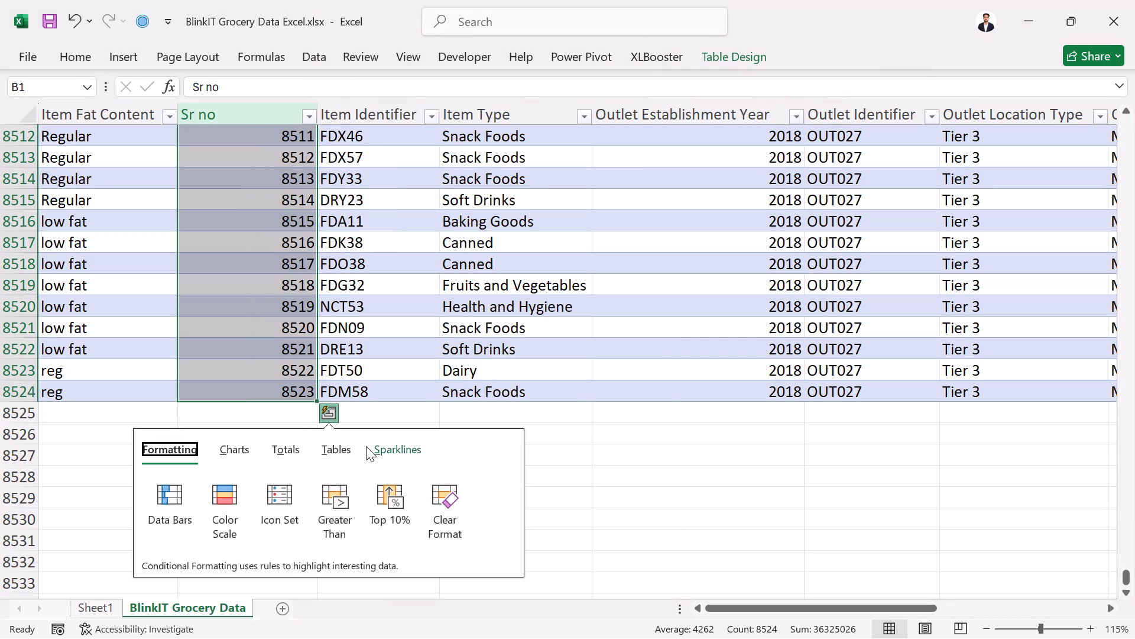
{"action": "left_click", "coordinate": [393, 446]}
Search for "FILL" and run Fill Series on the selected Sr no column, in rows, linear type, step value 1.
{"action": "left_click", "coordinate": [543, 19]}
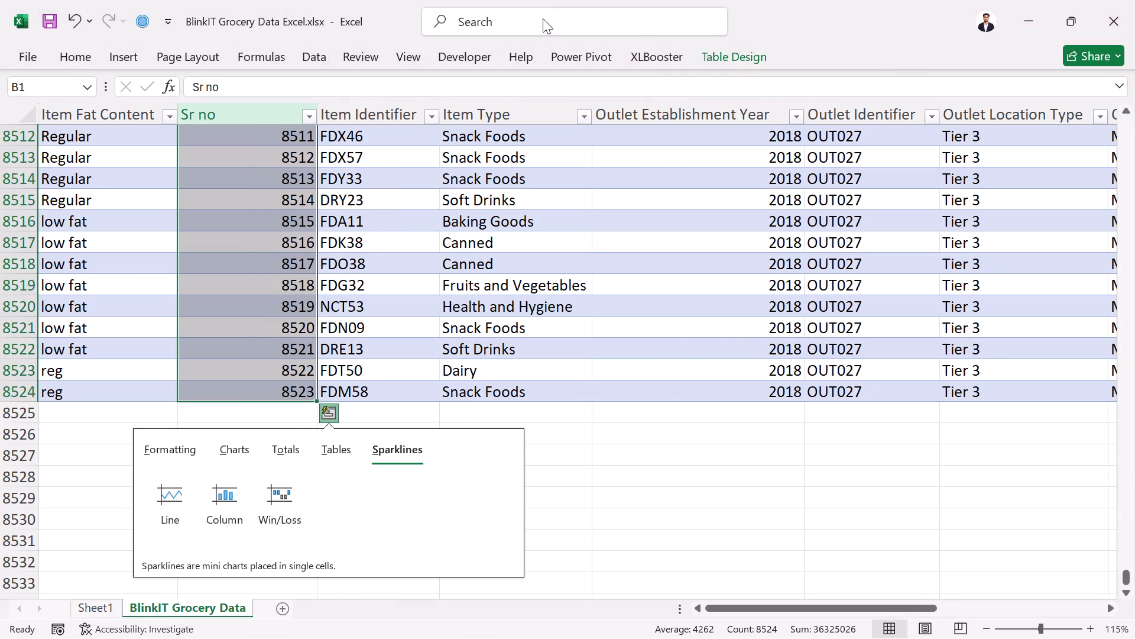
{"action": "key", "text": "f"}
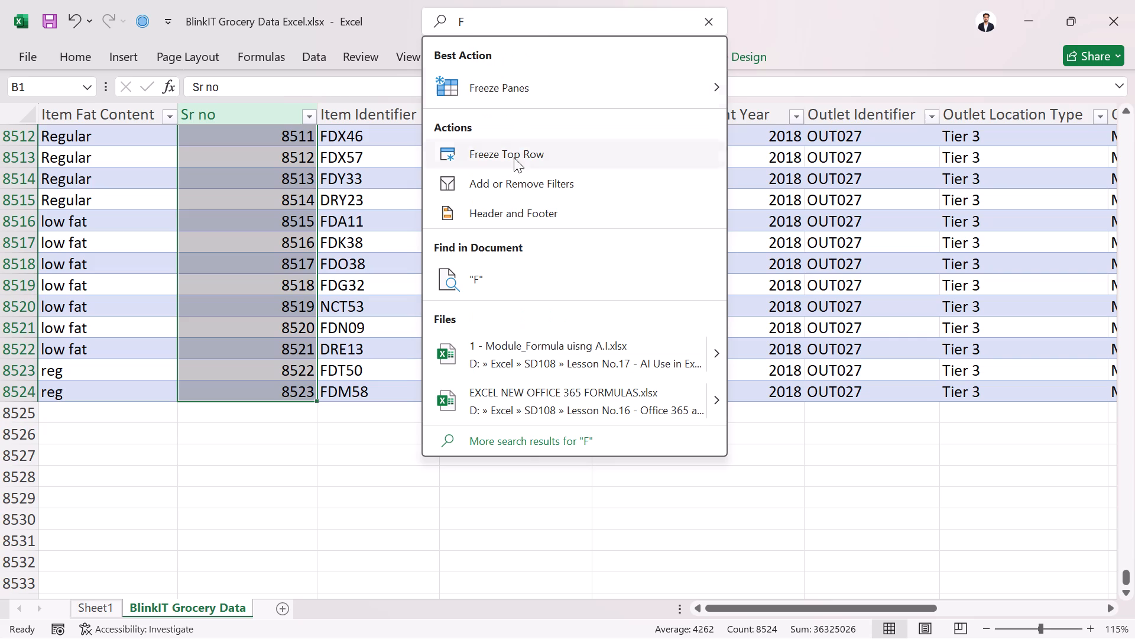
{"action": "type", "text": "ILL"}
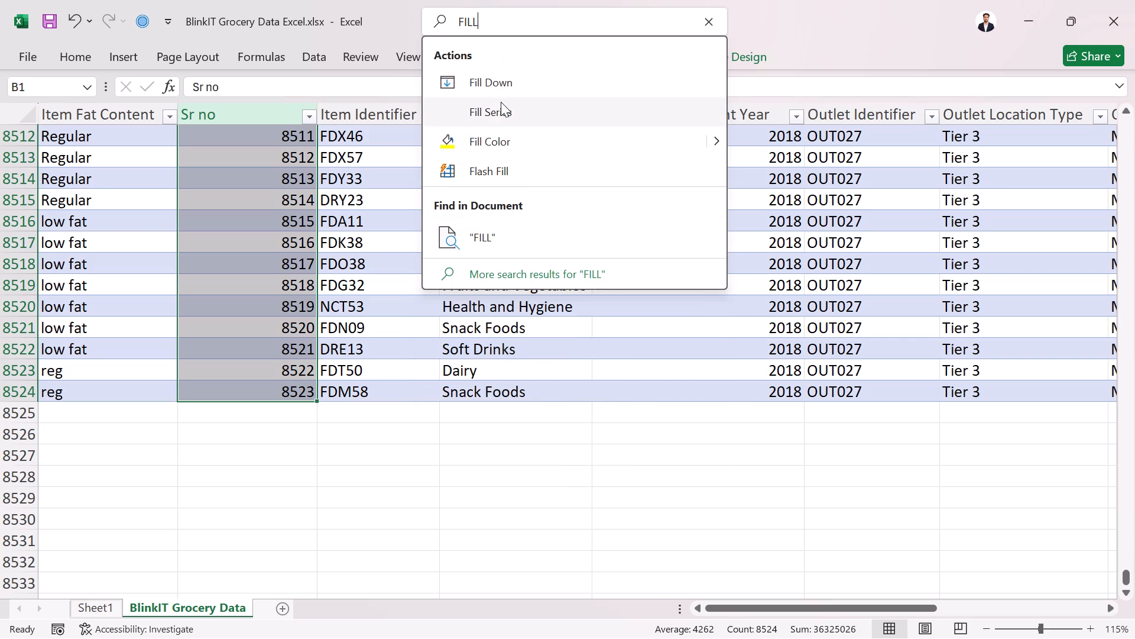
{"action": "left_click", "coordinate": [501, 117]}
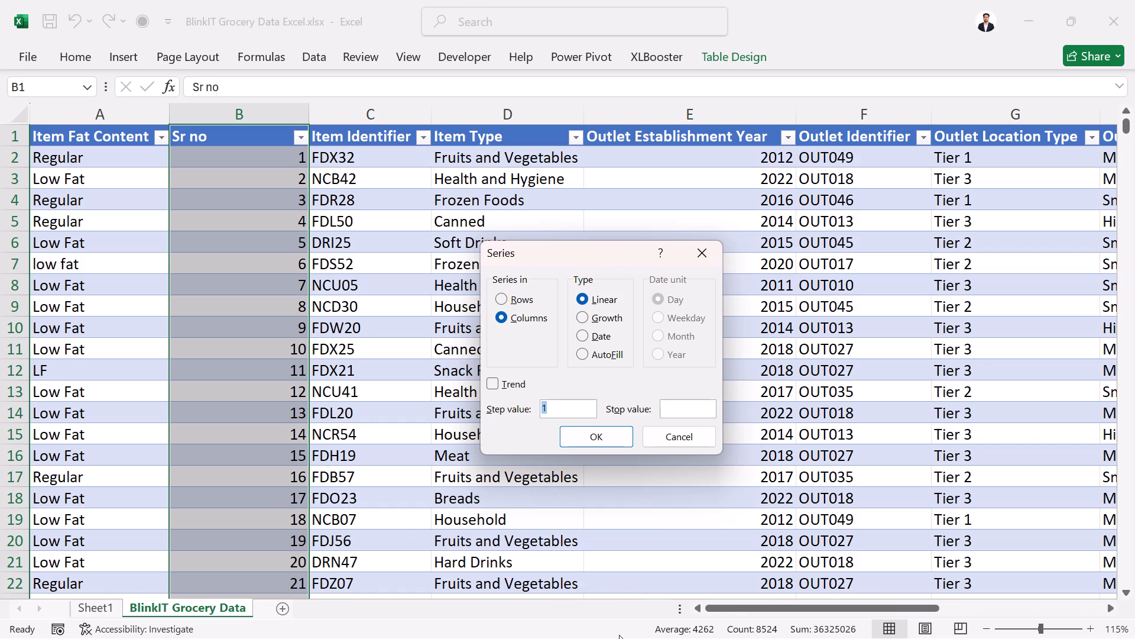
{"action": "left_click", "coordinate": [508, 293]}
{"action": "left_click", "coordinate": [595, 428]}
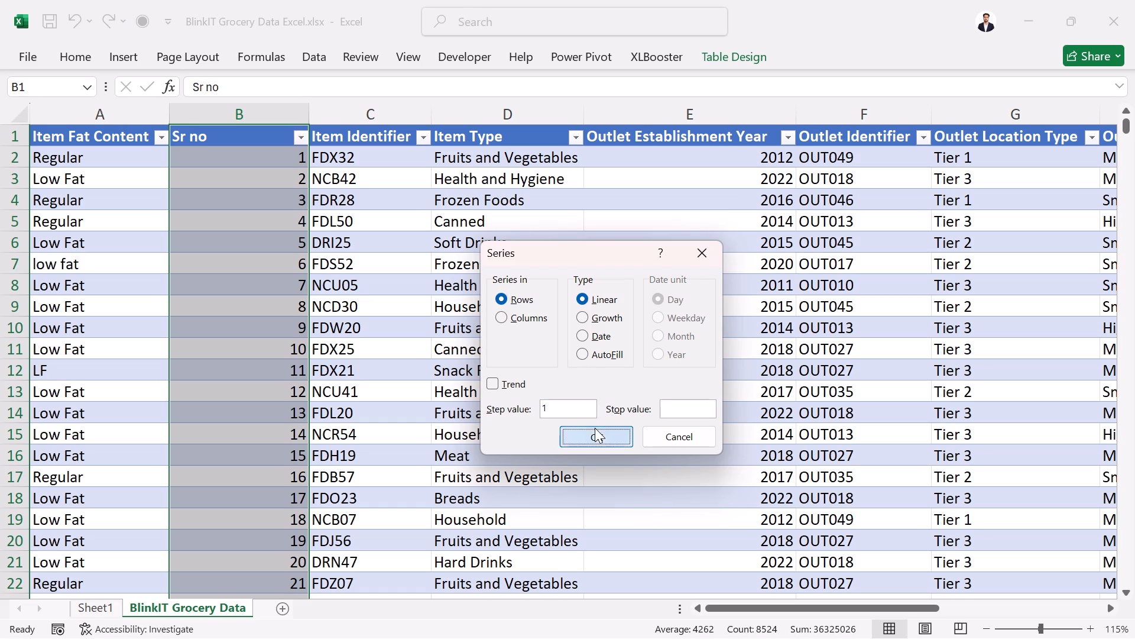
Check the Sr no numbering from the top of the table down to the last record in row 8524.
{"action": "scroll", "coordinate": [371, 483], "scroll_direction": "down", "scroll_amount": 4}
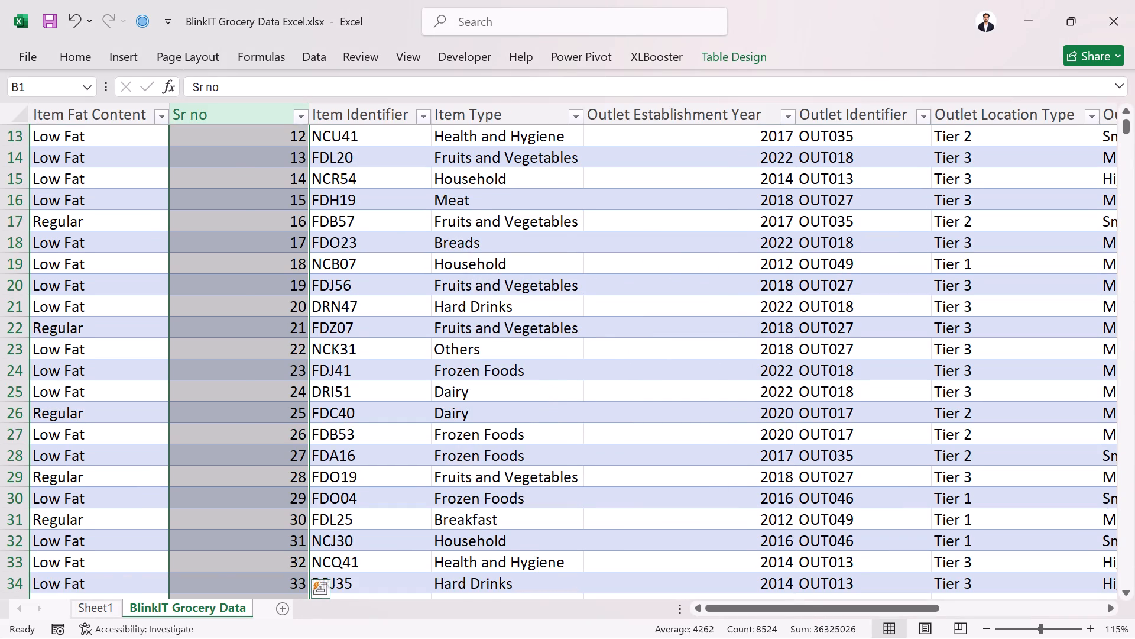
{"action": "scroll", "coordinate": [582, 473], "scroll_direction": "down", "scroll_amount": 1}
{"action": "scroll", "coordinate": [582, 473], "scroll_direction": "up", "scroll_amount": 1}
{"action": "scroll", "coordinate": [582, 473], "scroll_direction": "down", "scroll_amount": 1}
{"action": "left_click_drag", "start_coordinate": [1122, 121], "coordinate": [1124, 516]}
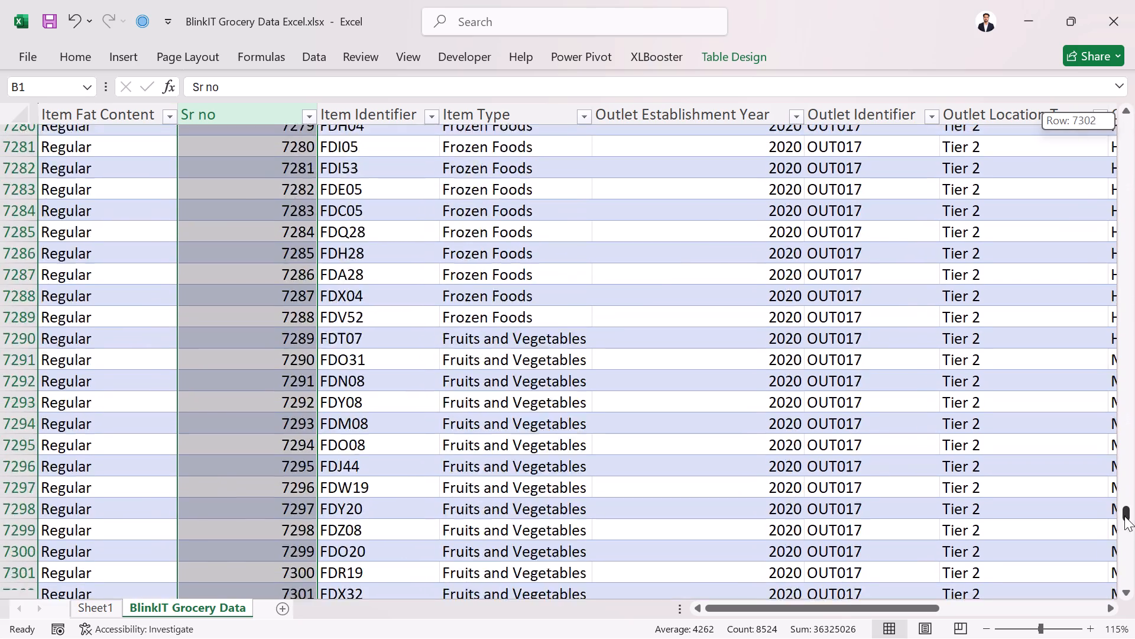
{"action": "left_click_drag", "start_coordinate": [1124, 516], "coordinate": [1124, 599]}
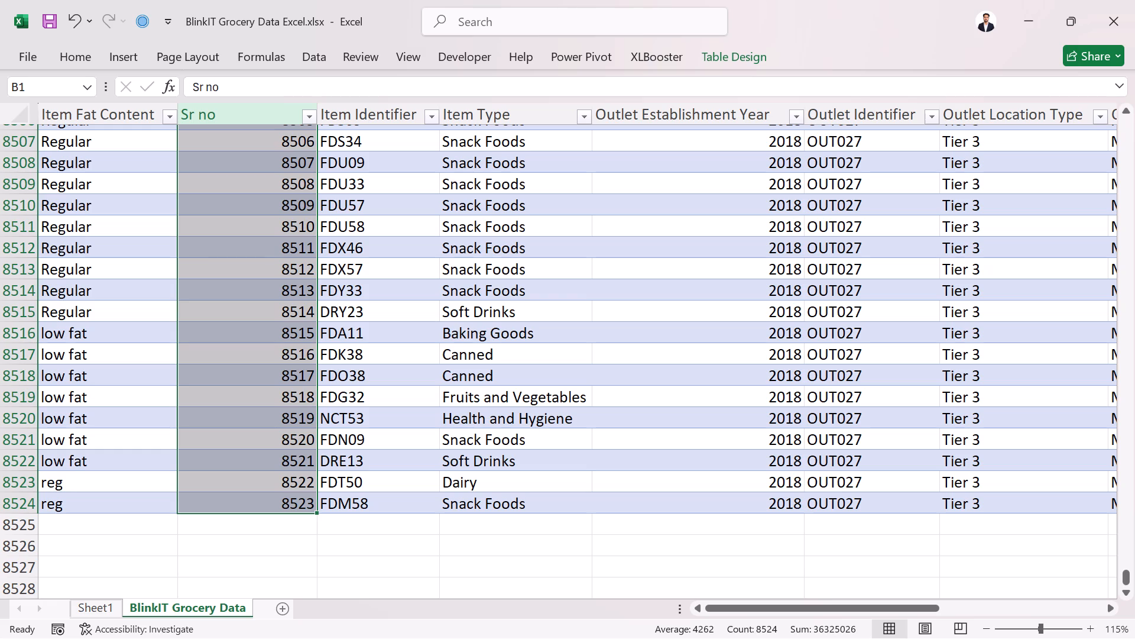
{"action": "right_click", "coordinate": [275, 259]}
{"action": "scroll", "coordinate": [380, 572], "scroll_direction": "down", "scroll_amount": 5}
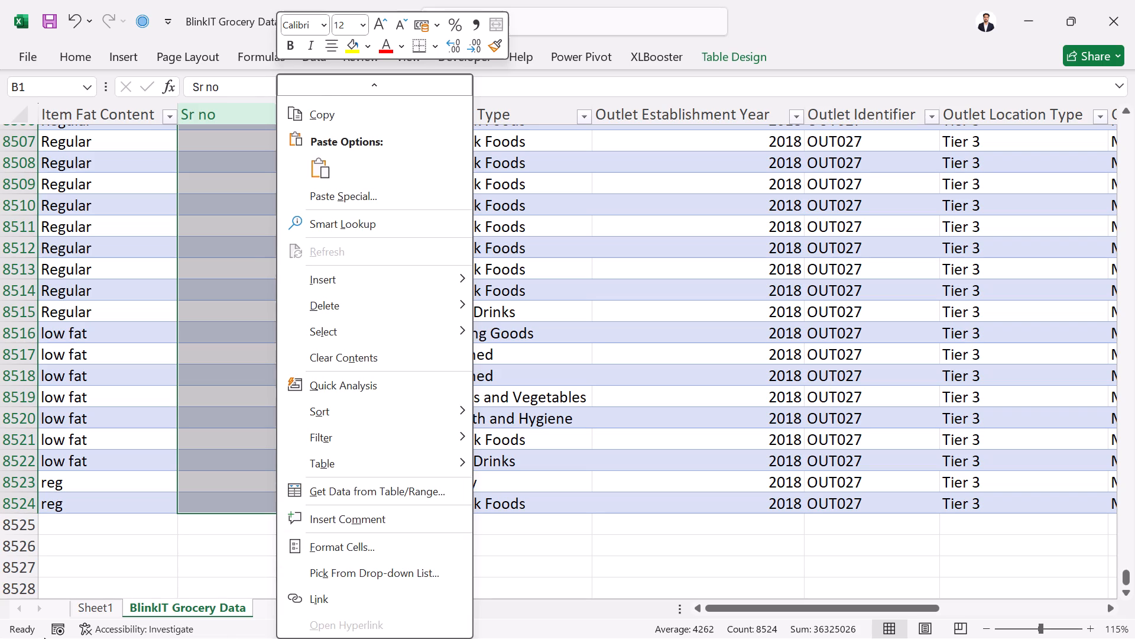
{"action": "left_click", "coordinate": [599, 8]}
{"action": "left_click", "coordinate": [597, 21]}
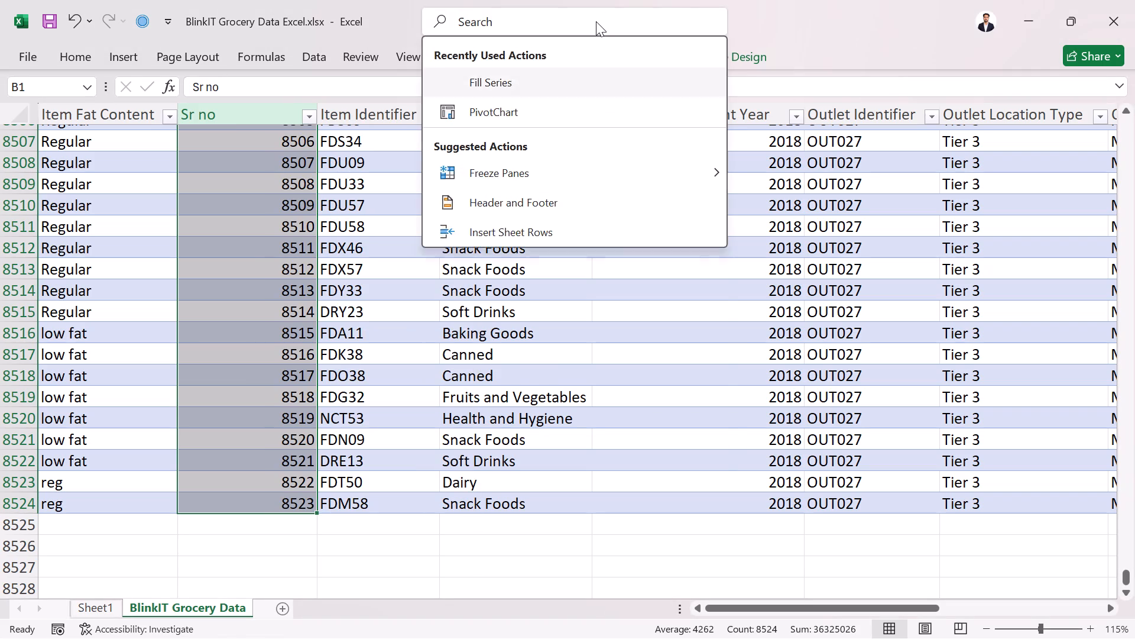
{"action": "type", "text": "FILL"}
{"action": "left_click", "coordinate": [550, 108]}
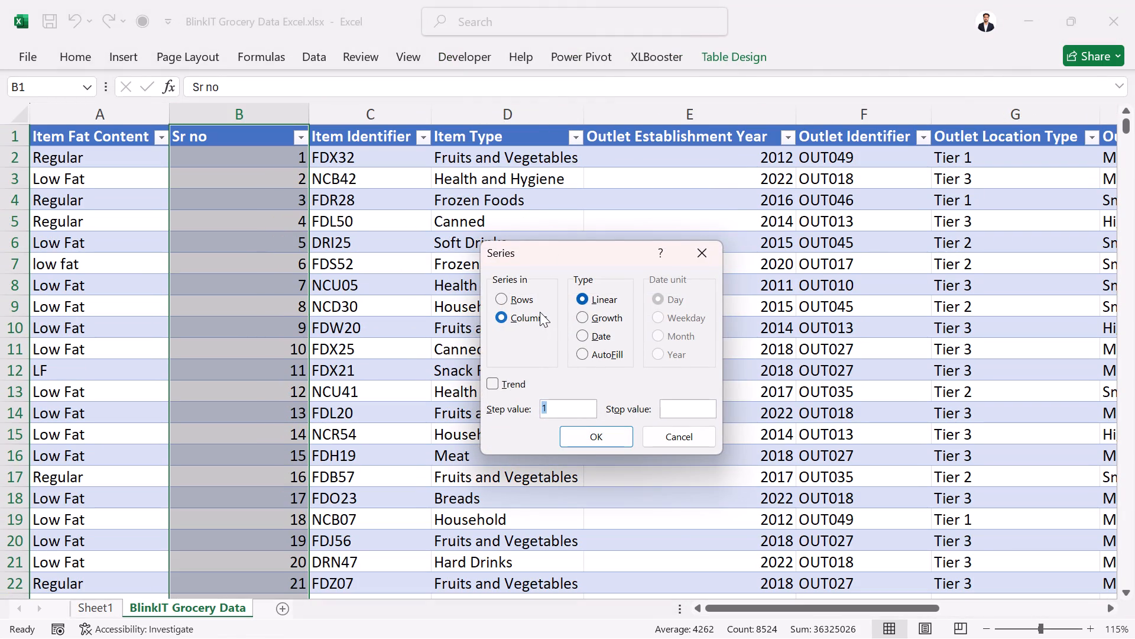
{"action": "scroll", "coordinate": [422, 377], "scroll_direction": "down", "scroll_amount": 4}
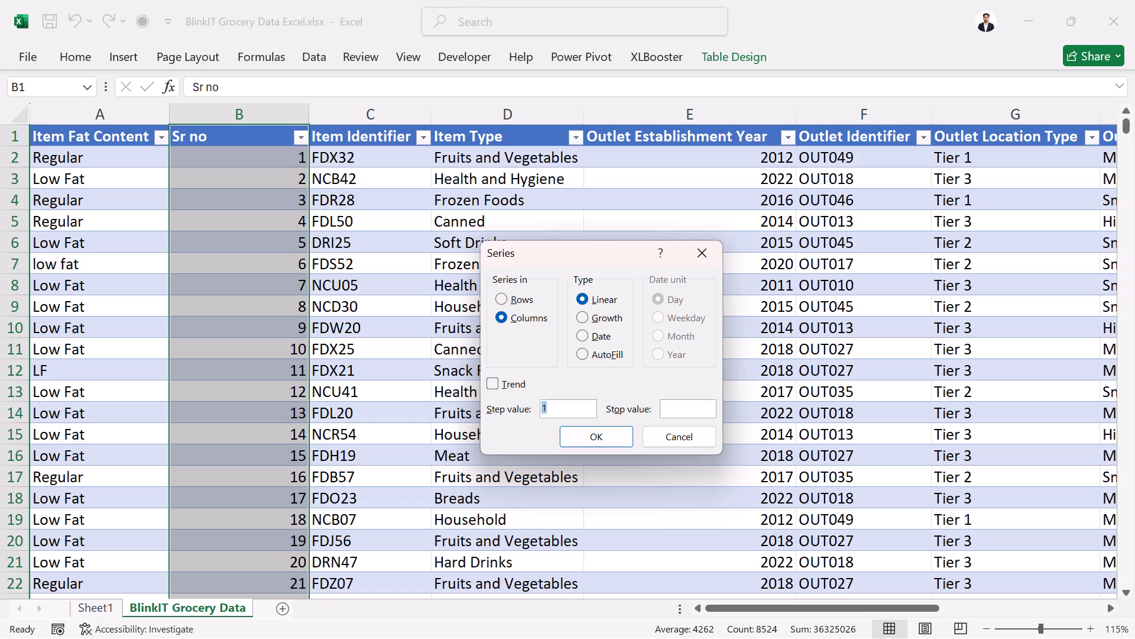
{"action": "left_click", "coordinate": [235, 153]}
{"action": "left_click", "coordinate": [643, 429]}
Check the formula and numbering of the Sr no column from row 11 down to the last record.
{"action": "left_click", "coordinate": [232, 354]}
{"action": "scroll", "coordinate": [309, 373], "scroll_direction": "down", "scroll_amount": 4}
{"action": "scroll", "coordinate": [439, 380], "scroll_direction": "down", "scroll_amount": 4}
{"action": "scroll", "coordinate": [438, 382], "scroll_direction": "up", "scroll_amount": 1}
{"action": "scroll", "coordinate": [438, 382], "scroll_direction": "down", "scroll_amount": 1}
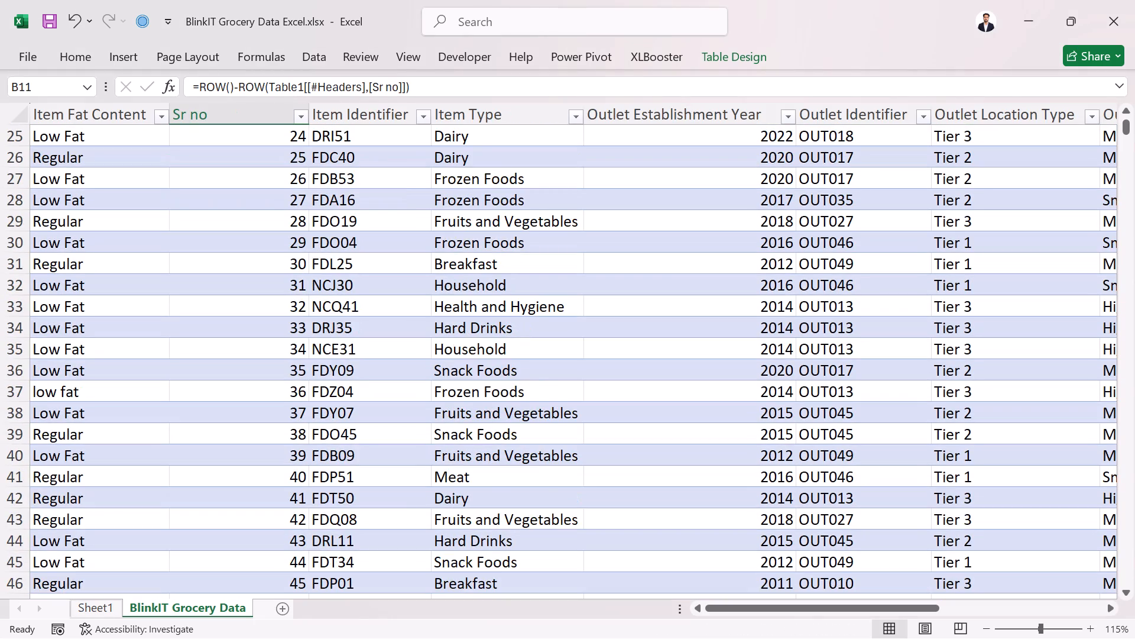
{"action": "scroll", "coordinate": [332, 382], "scroll_direction": "down", "scroll_amount": 3}
{"action": "scroll", "coordinate": [215, 405], "scroll_direction": "down", "scroll_amount": 4}
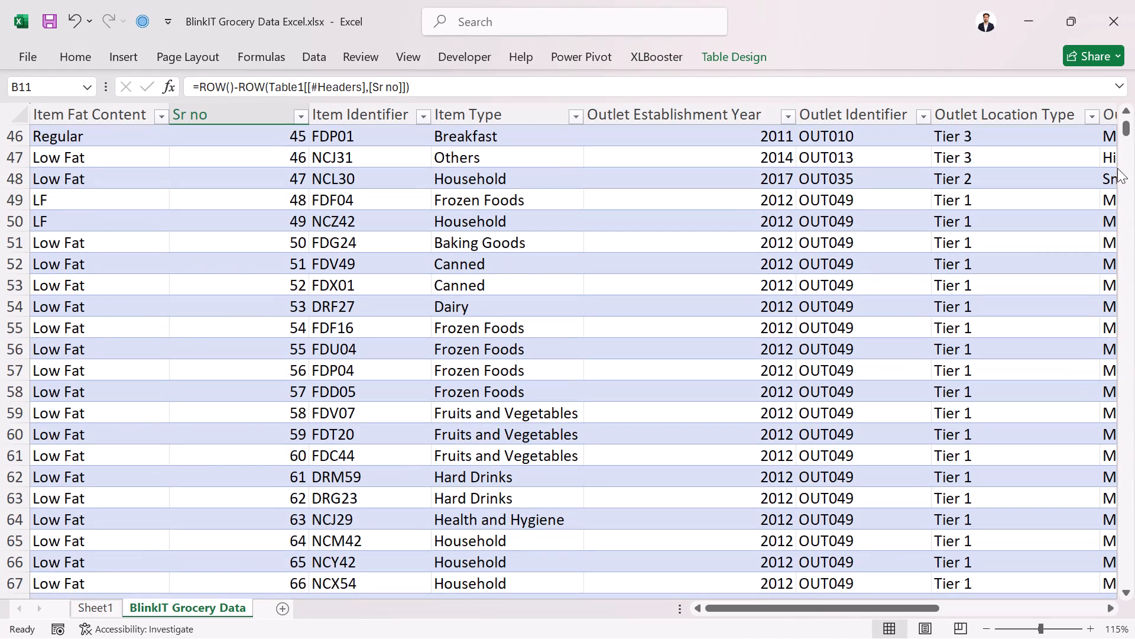
{"action": "left_click_drag", "start_coordinate": [1123, 134], "coordinate": [1100, 614]}
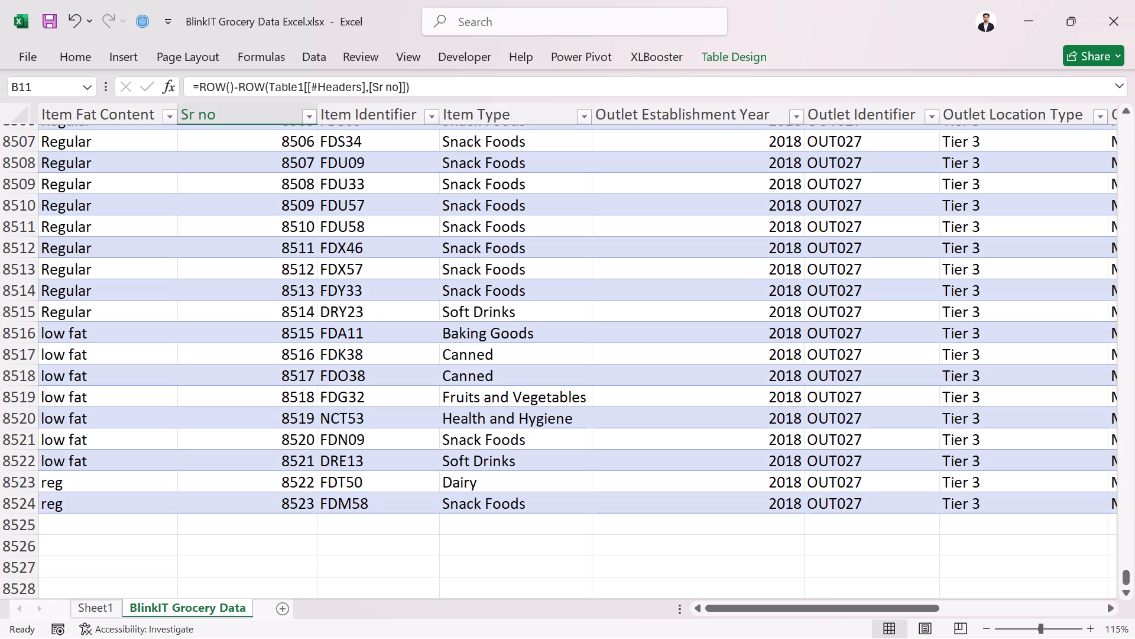
Switch to Sheet1 and refresh the sales PivotTable from its source data.
{"action": "left_click", "coordinate": [103, 597]}
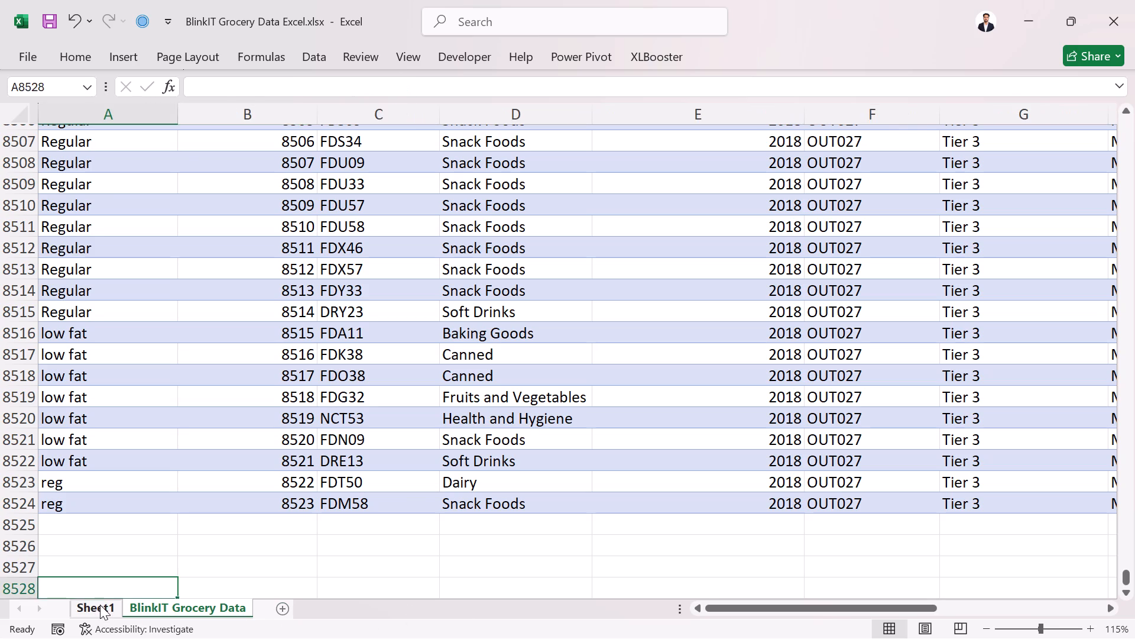
{"action": "left_click", "coordinate": [100, 605]}
{"action": "left_click", "coordinate": [74, 167]}
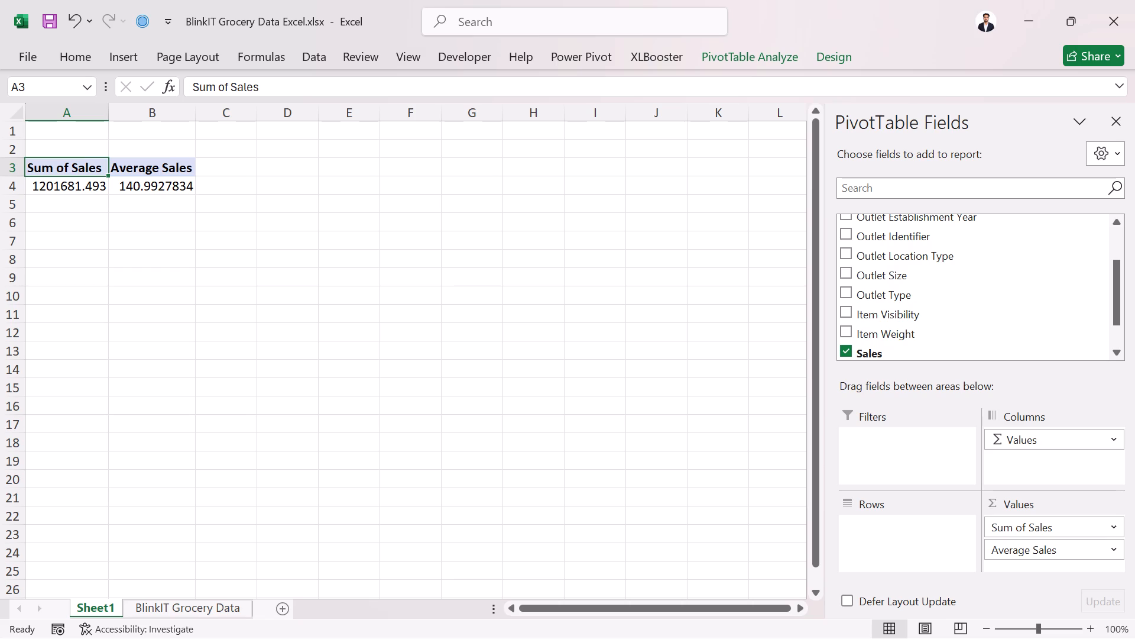
{"action": "left_click", "coordinate": [718, 62]}
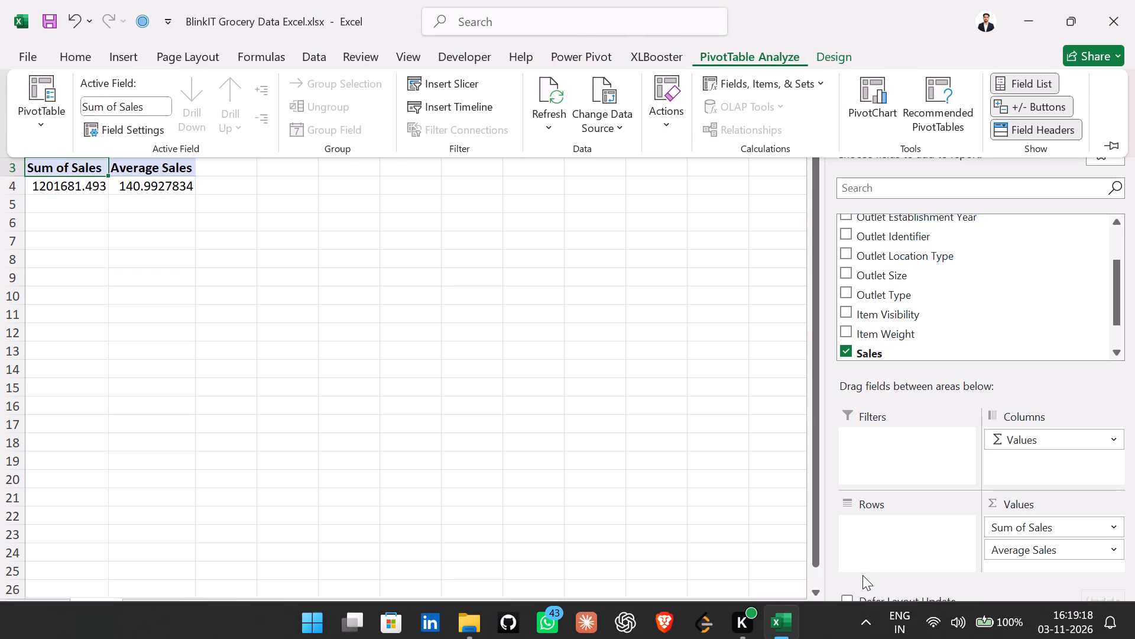
{"action": "left_click", "coordinate": [547, 83]}
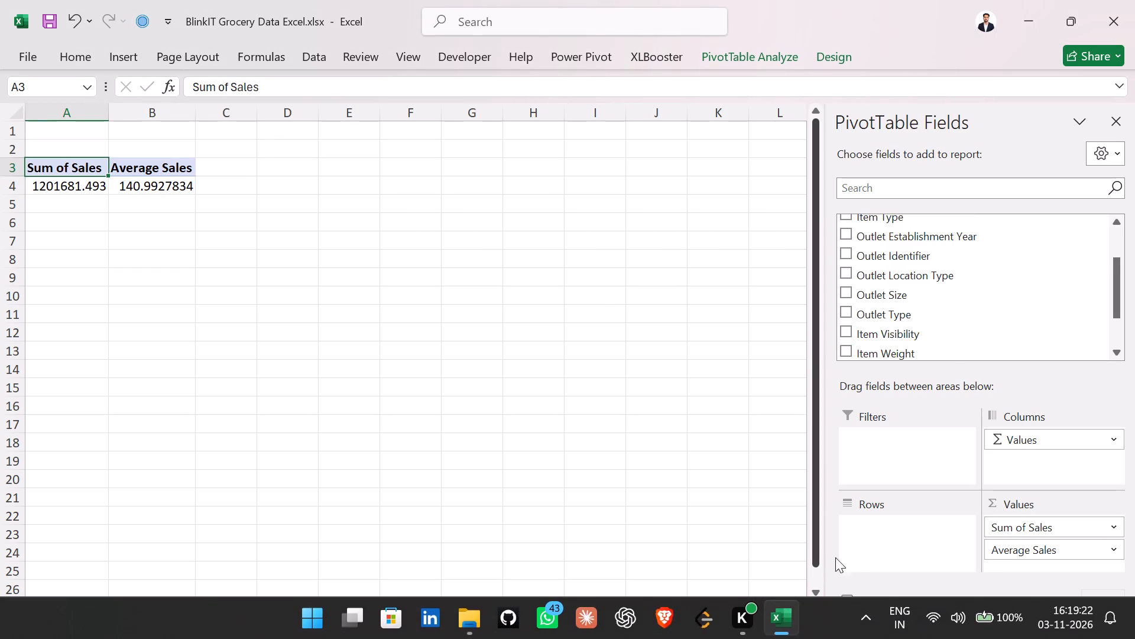
Add the Sr no field to the PivotTable's values below Average Sales.
{"action": "scroll", "coordinate": [998, 270], "scroll_direction": "up", "scroll_amount": 1}
{"action": "scroll", "coordinate": [997, 269], "scroll_direction": "down", "scroll_amount": 1}
{"action": "scroll", "coordinate": [995, 269], "scroll_direction": "up", "scroll_amount": 5}
{"action": "scroll", "coordinate": [903, 268], "scroll_direction": "up", "scroll_amount": 2}
{"action": "left_click_drag", "start_coordinate": [886, 243], "coordinate": [906, 369]}
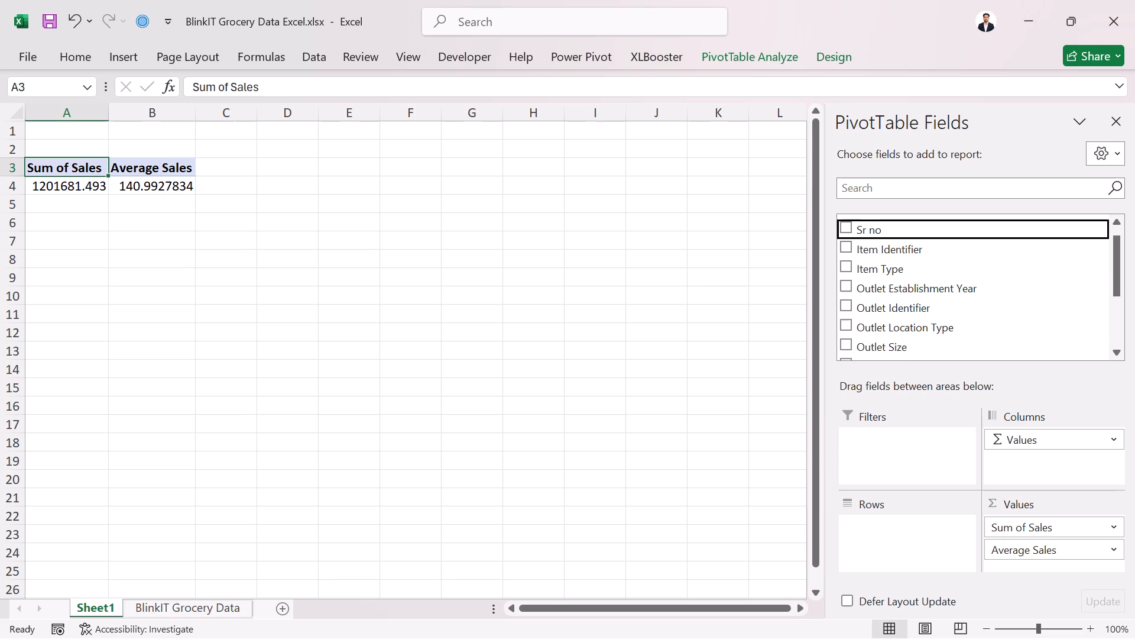
{"action": "left_click_drag", "start_coordinate": [906, 369], "coordinate": [1052, 568]}
{"action": "left_click_drag", "start_coordinate": [1052, 568], "coordinate": [1052, 567]}
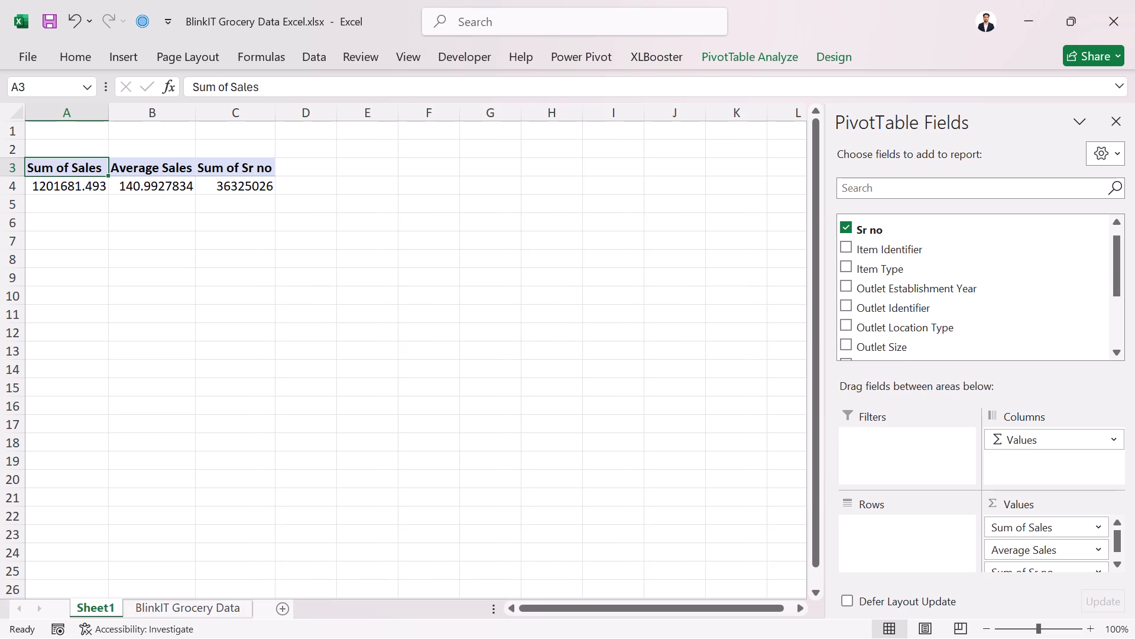
Summarize the Sr no value field by Count and set its custom name to "Number Of Items".
{"action": "scroll", "coordinate": [1091, 544], "scroll_direction": "up", "scroll_amount": 1}
{"action": "scroll", "coordinate": [1091, 544], "scroll_direction": "down", "scroll_amount": 1}
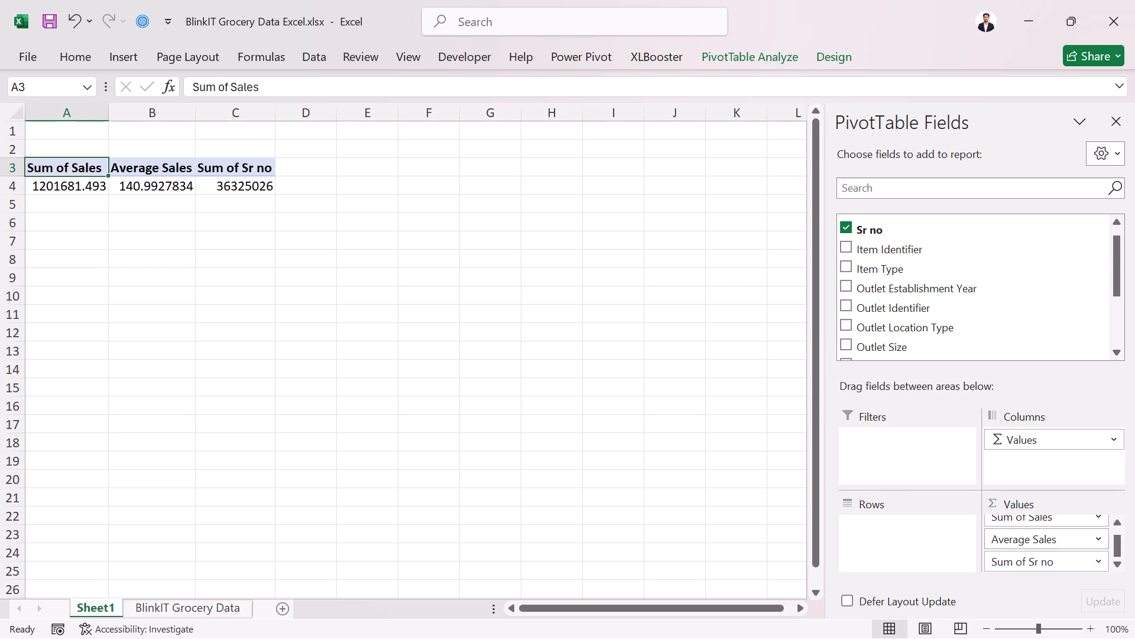
{"action": "left_click", "coordinate": [1102, 567]}
{"action": "left_click", "coordinate": [1038, 544]}
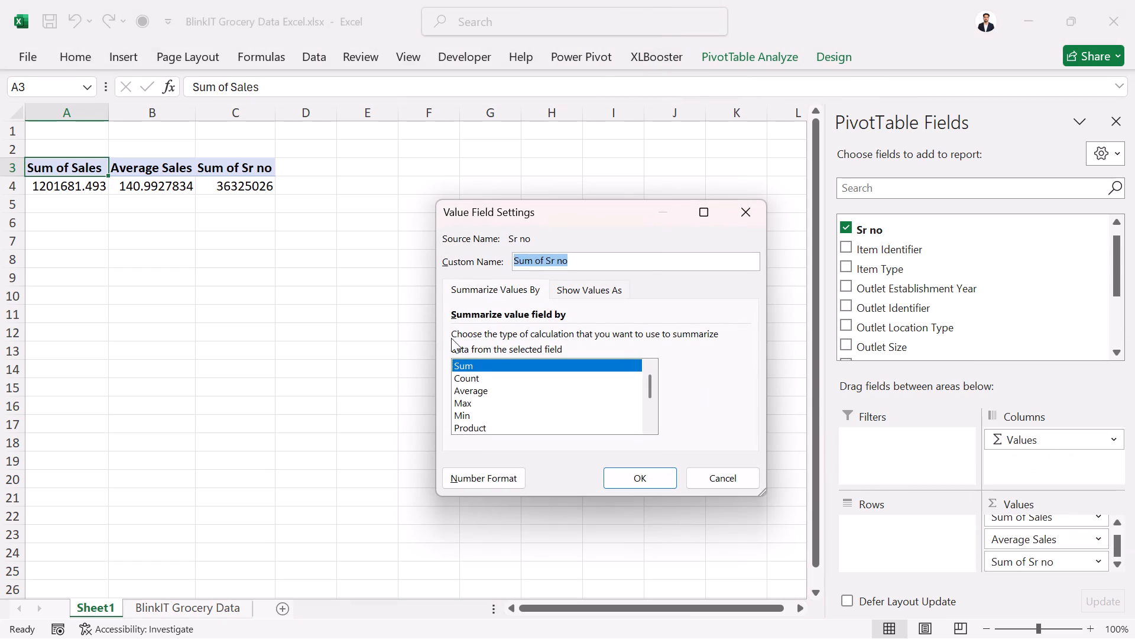
{"action": "left_click", "coordinate": [489, 375]}
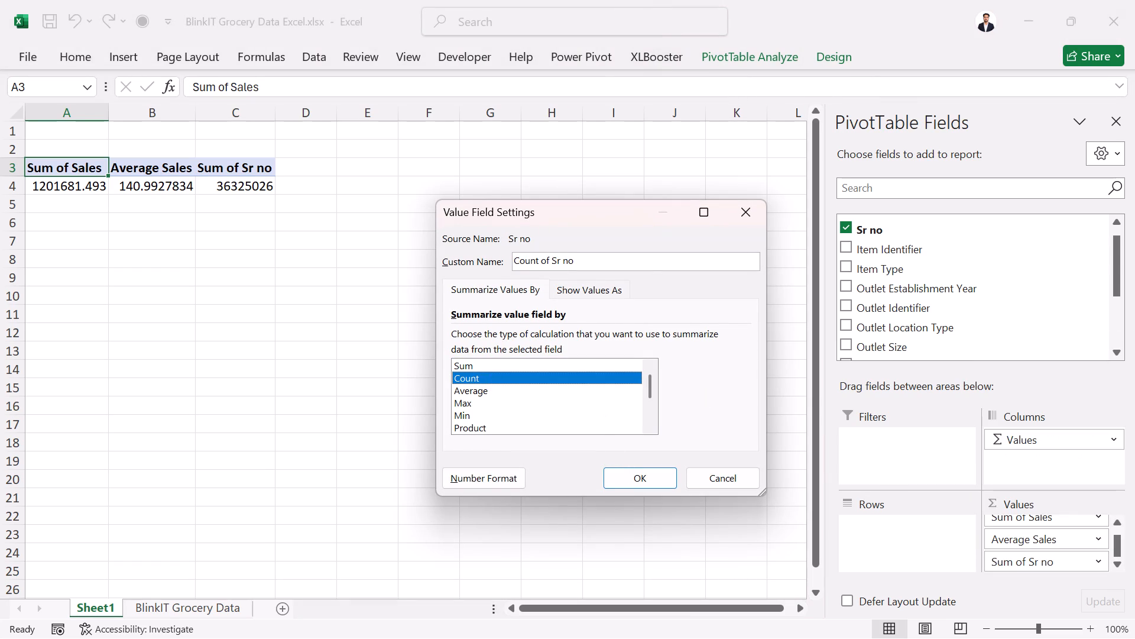
{"action": "triple_click", "coordinate": [593, 260]}
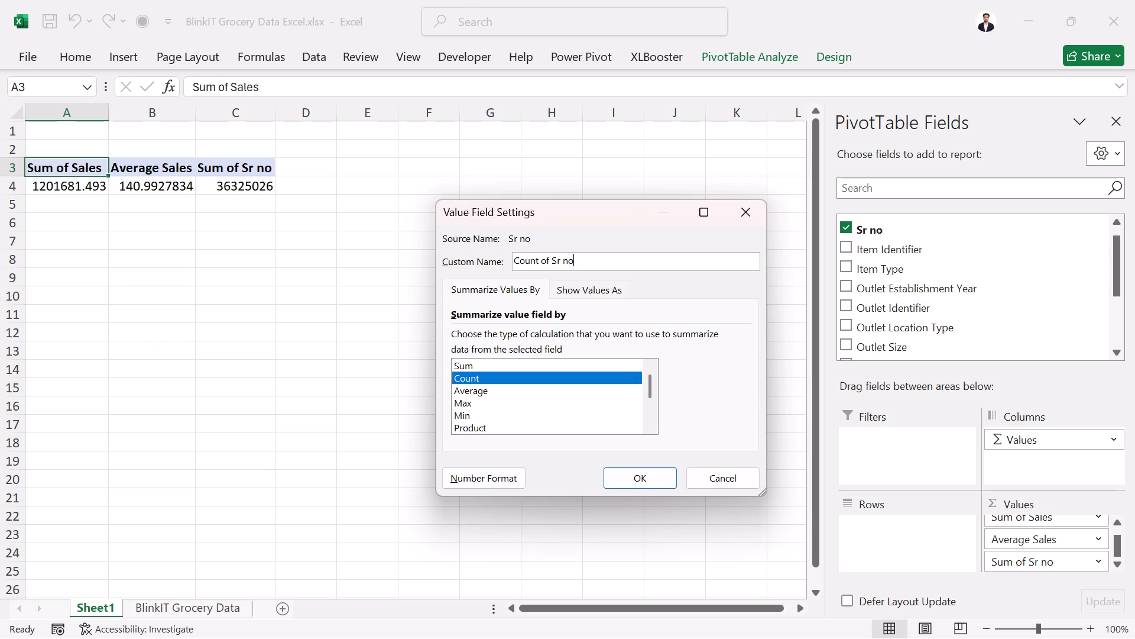
{"action": "key", "text": "t"}
{"action": "key", "text": "Left"}
{"action": "key", "text": "Left"}
{"action": "key", "text": "Left"}
{"action": "key", "text": "Left"}
{"action": "key", "text": "Left"}
{"action": "key", "text": "Left"}
{"action": "key", "text": "Left"}
{"action": "key", "text": "Left"}
{"action": "key", "text": "Left"}
{"action": "key", "text": "Left"}
{"action": "key", "text": "Left"}
{"action": "key", "text": "Left"}
{"action": "type", "text": "Number Of"}
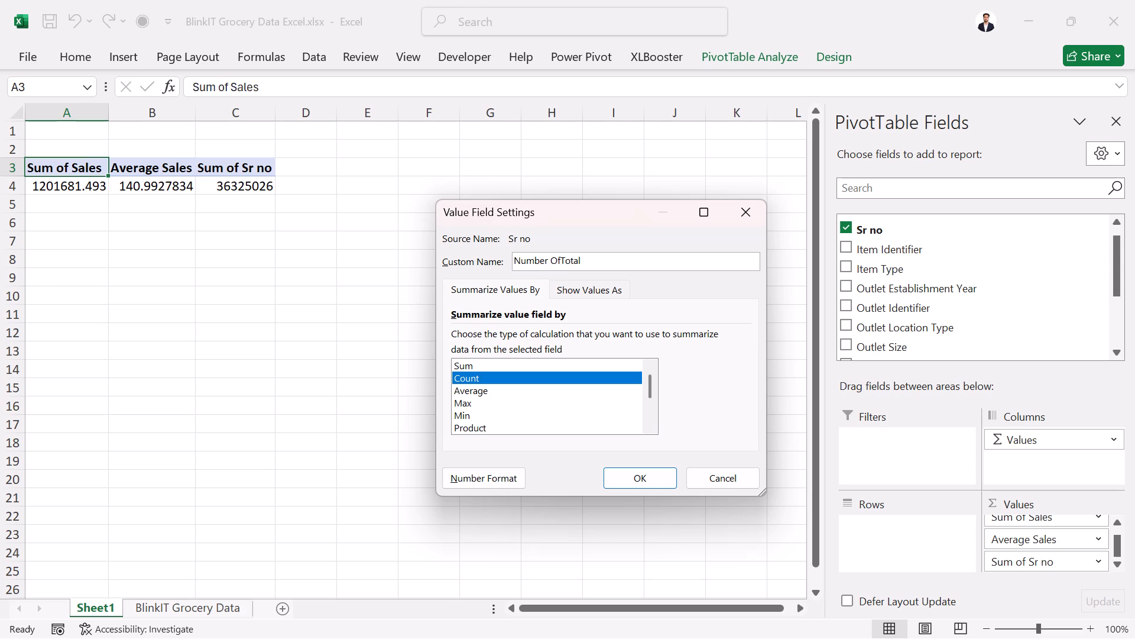
{"action": "left_click", "coordinate": [623, 259]}
{"action": "key", "text": "BackSpace"}
{"action": "key", "text": "BackSpace"}
{"action": "key", "text": "BackSpace"}
{"action": "key", "text": "BackSpace"}
{"action": "key", "text": "BackSpace"}
{"action": "key", "text": "BackSpace"}
{"action": "key", "text": "space"}
{"action": "type", "text": "Items"}
{"action": "key", "text": "Return"}
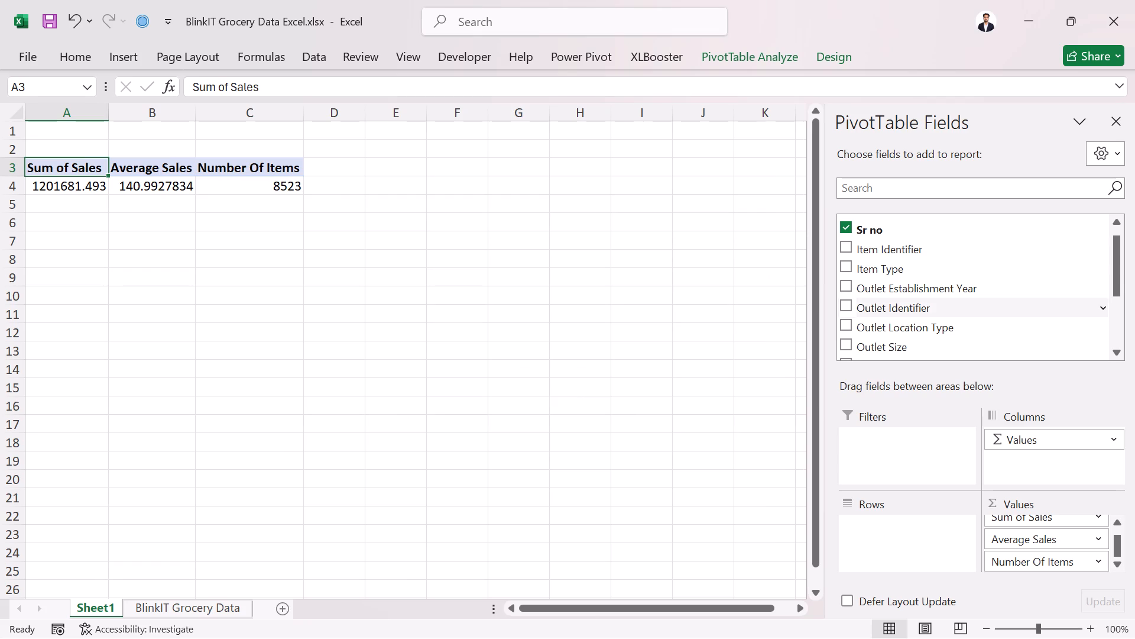
Add the Rating field to the PivotTable's values below Number Of Items.
{"action": "scroll", "coordinate": [867, 321], "scroll_direction": "down", "scroll_amount": 5}
{"action": "scroll", "coordinate": [867, 321], "scroll_direction": "up", "scroll_amount": 2}
{"action": "scroll", "coordinate": [864, 334], "scroll_direction": "down", "scroll_amount": 4}
{"action": "left_click_drag", "start_coordinate": [868, 330], "coordinate": [920, 418]}
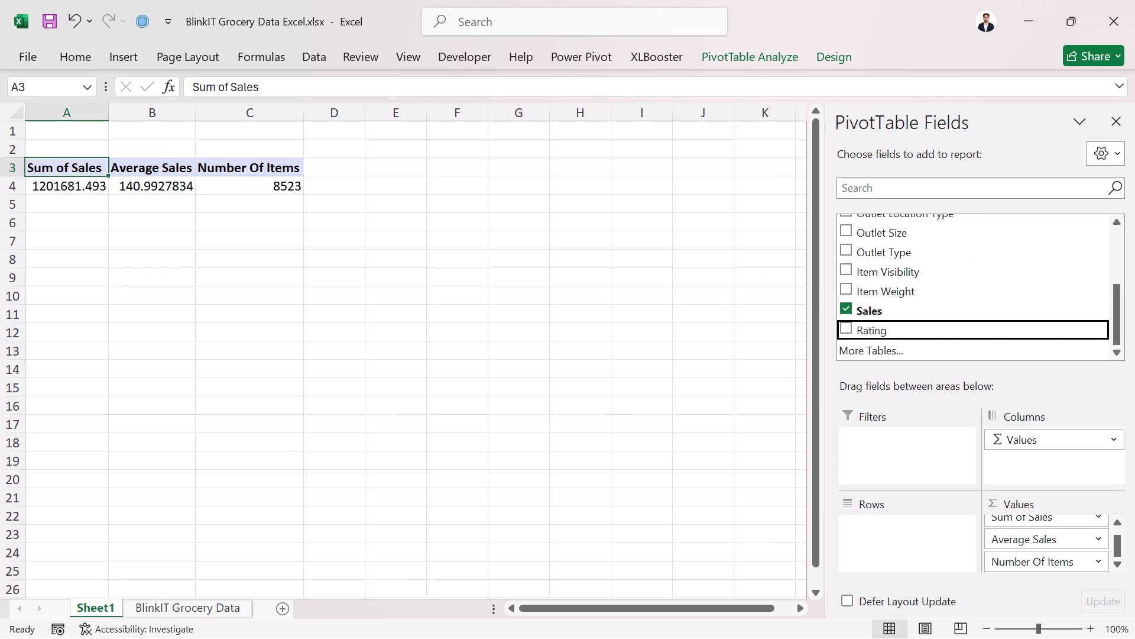
{"action": "left_click_drag", "start_coordinate": [920, 418], "coordinate": [1019, 569]}
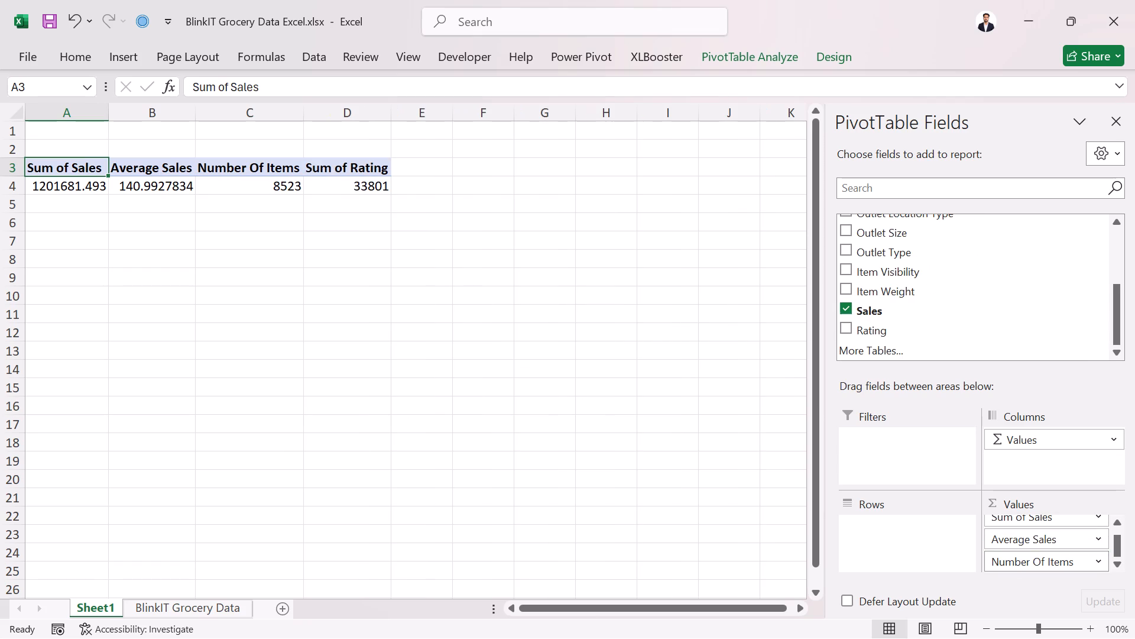
Summarize the Rating value field by Average.
{"action": "scroll", "coordinate": [1067, 538], "scroll_direction": "down", "scroll_amount": 2}
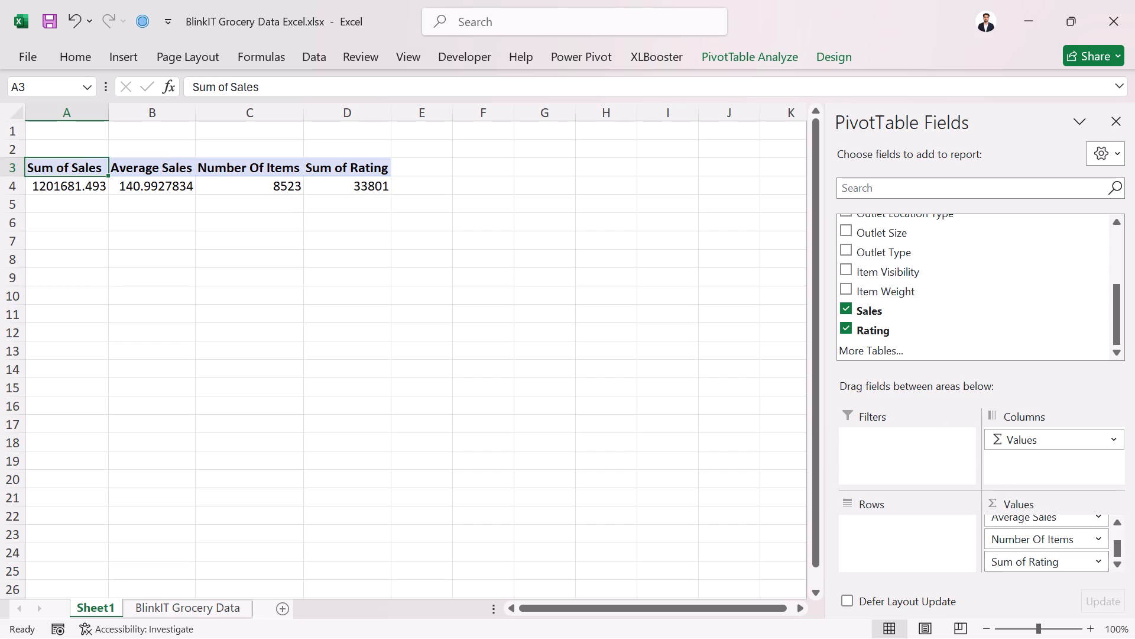
{"action": "left_click", "coordinate": [1103, 559]}
{"action": "left_click", "coordinate": [1042, 541]}
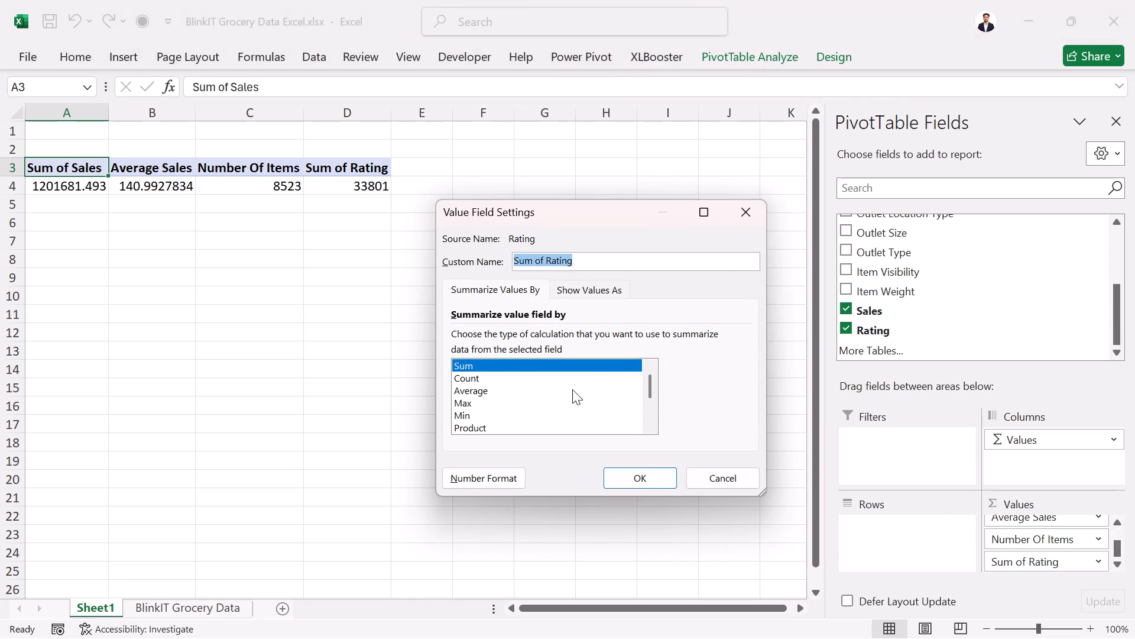
{"action": "left_click", "coordinate": [515, 388]}
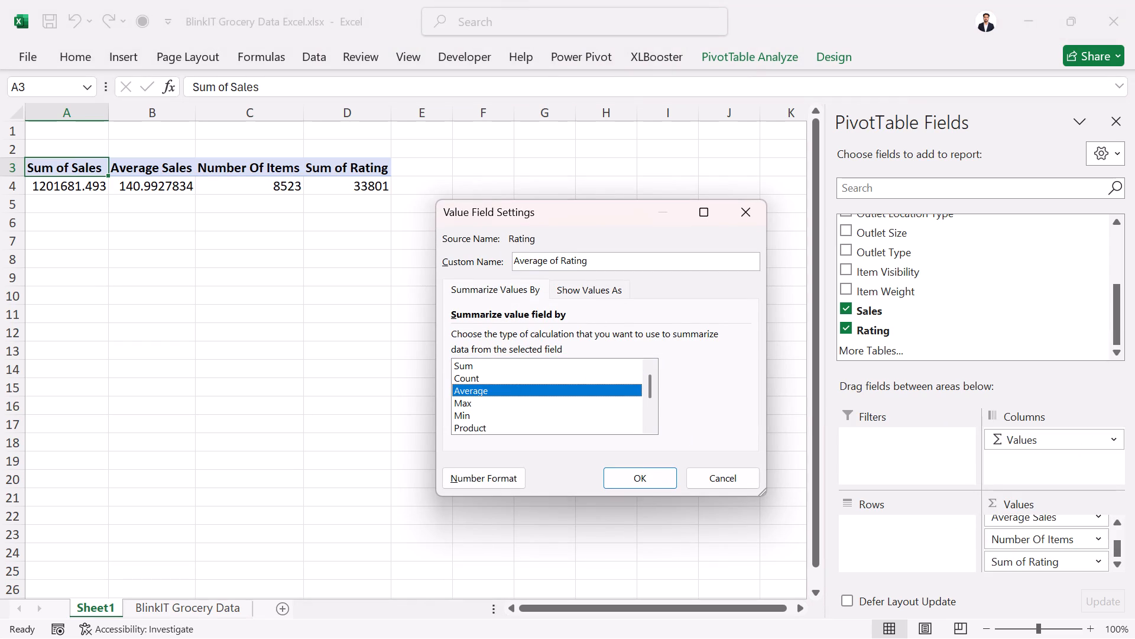
{"action": "left_click", "coordinate": [630, 472]}
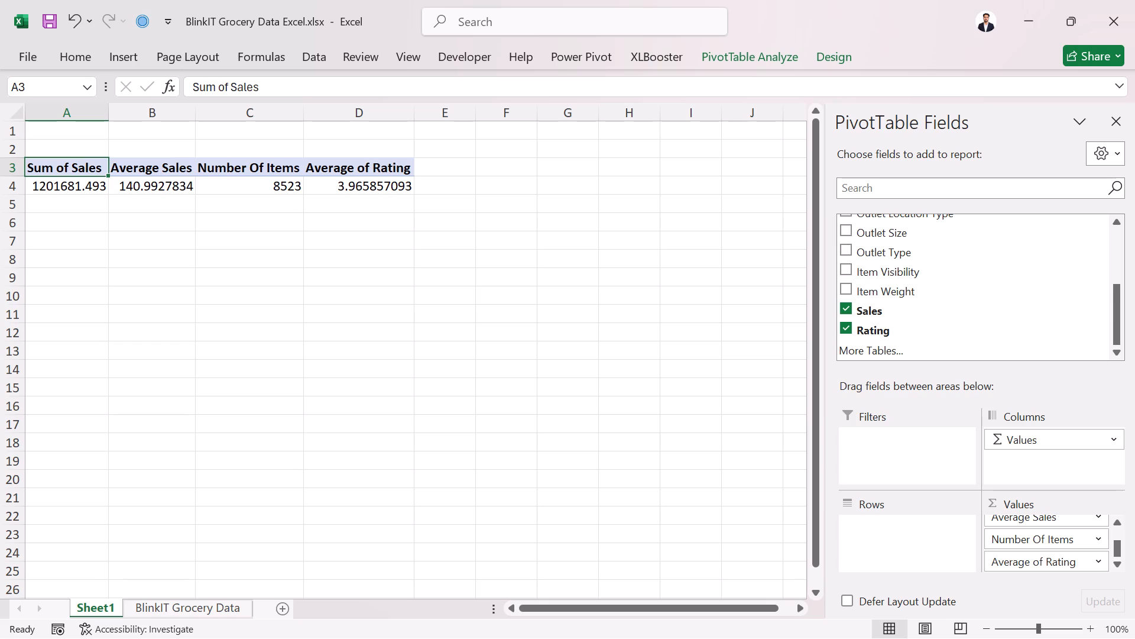
Rename the Sum of Sales value field in A3 as "Sum of Total Sales".
{"action": "double_click", "coordinate": [63, 169]}
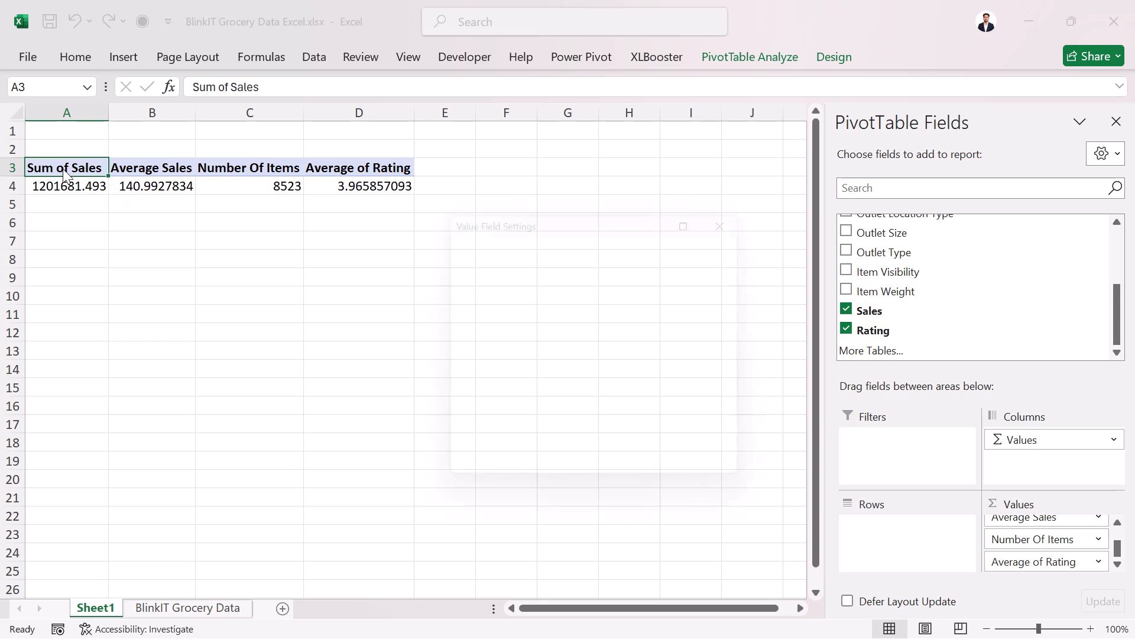
{"action": "left_click", "coordinate": [547, 258]}
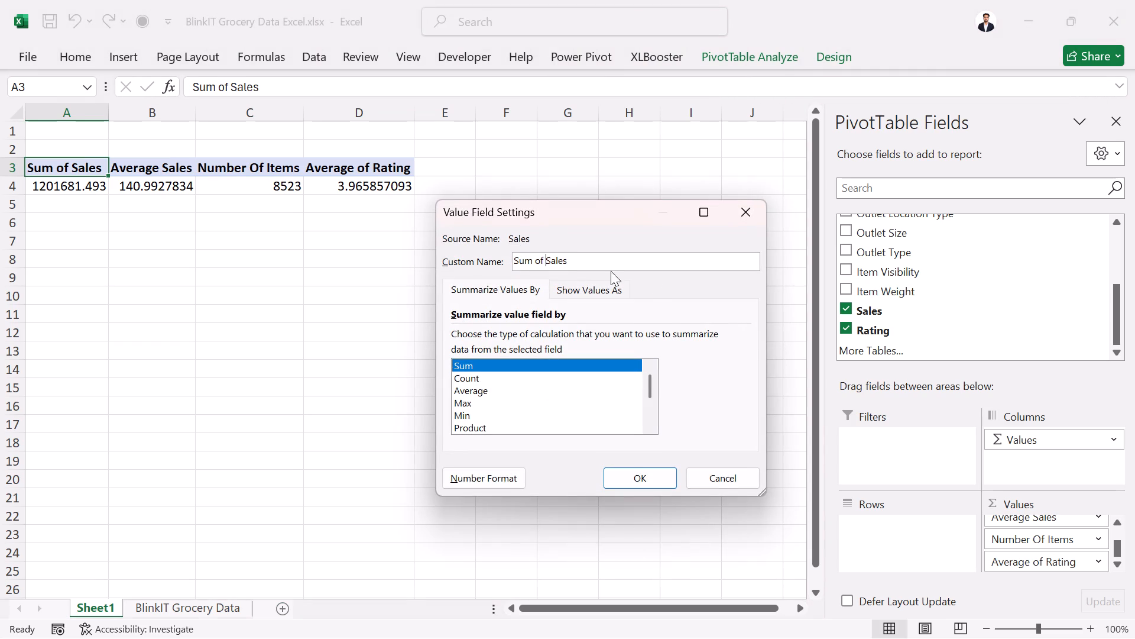
{"action": "type", "text": "Total"}
{"action": "key", "text": "space"}
{"action": "key", "text": "Return"}
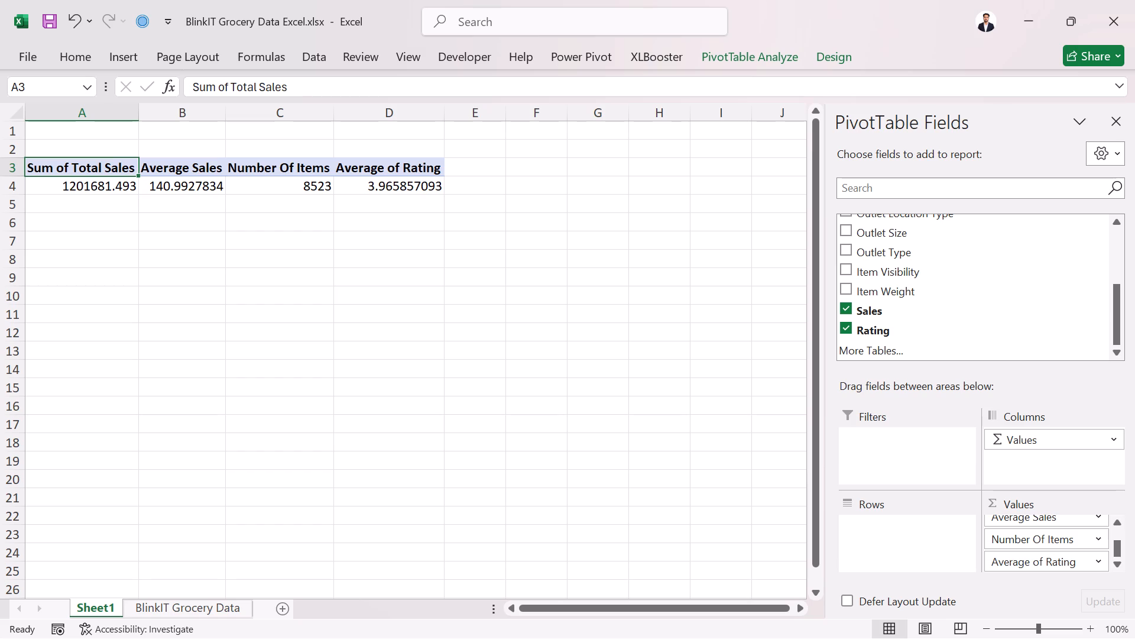
Insert a new worksheet after Sheet1 and rename it "Dashboard".
{"action": "left_click", "coordinate": [277, 611]}
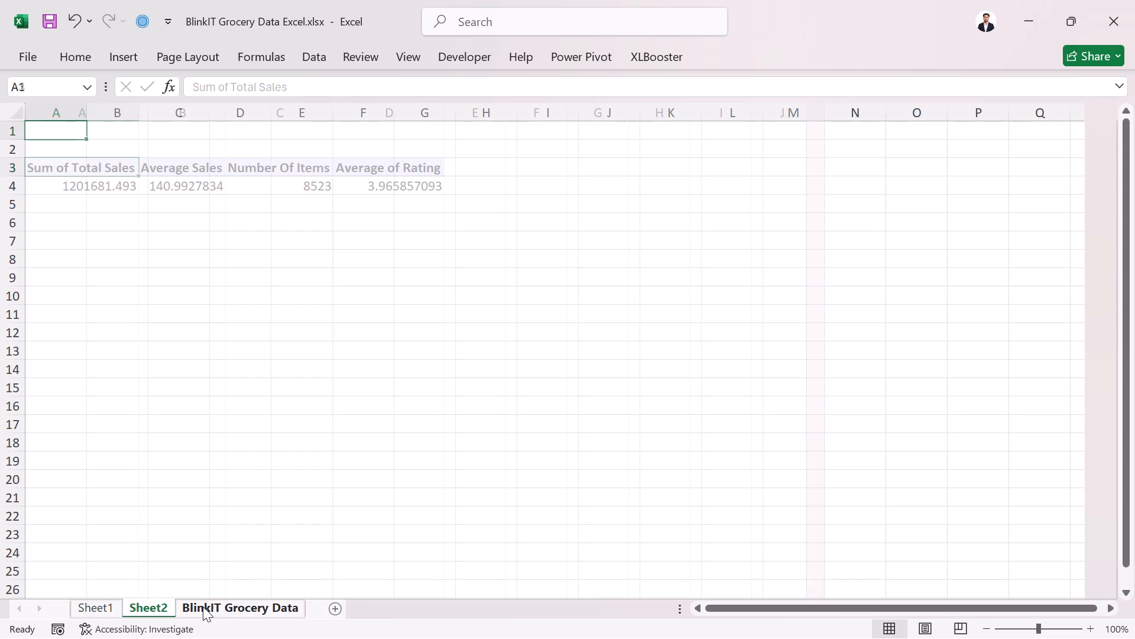
{"action": "right_click", "coordinate": [157, 602]}
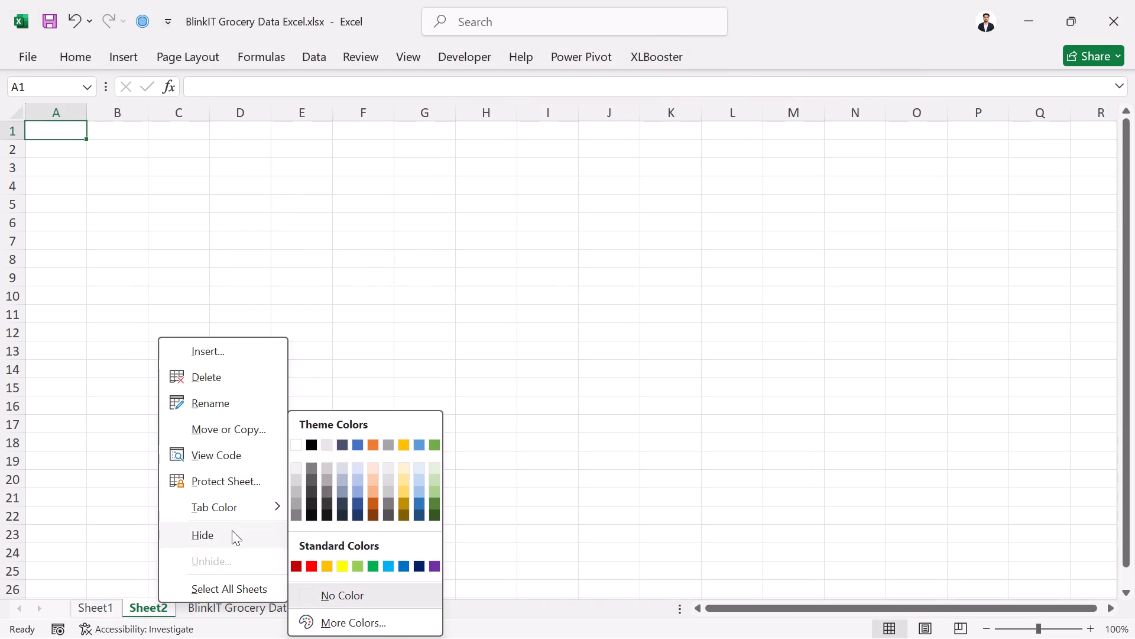
{"action": "left_click", "coordinate": [204, 404]}
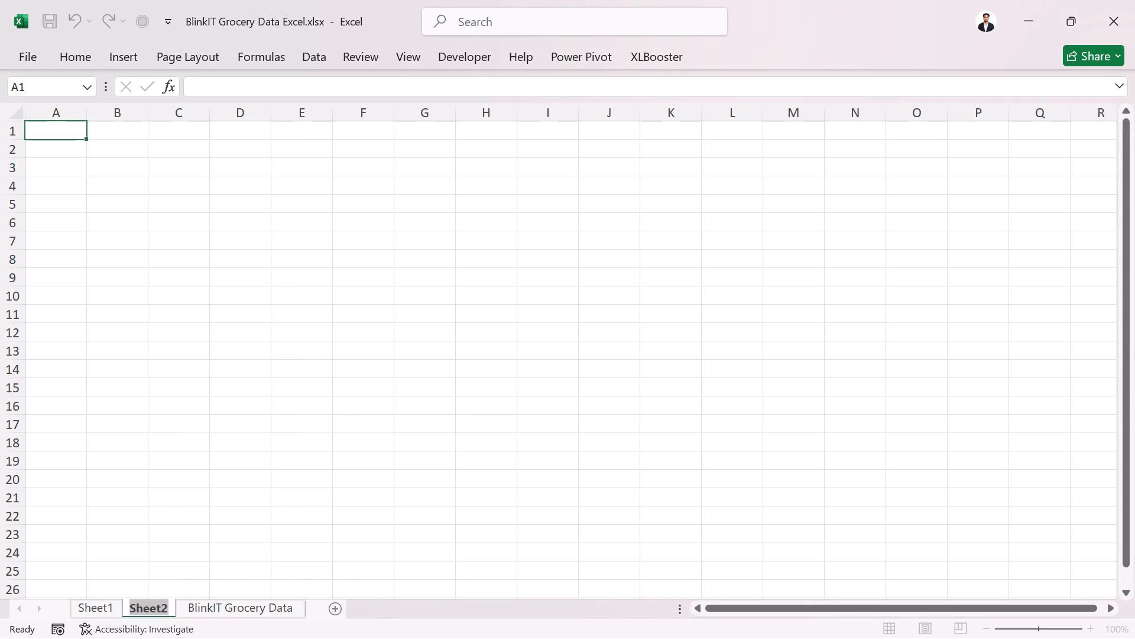
{"action": "type", "text": "DAs"}
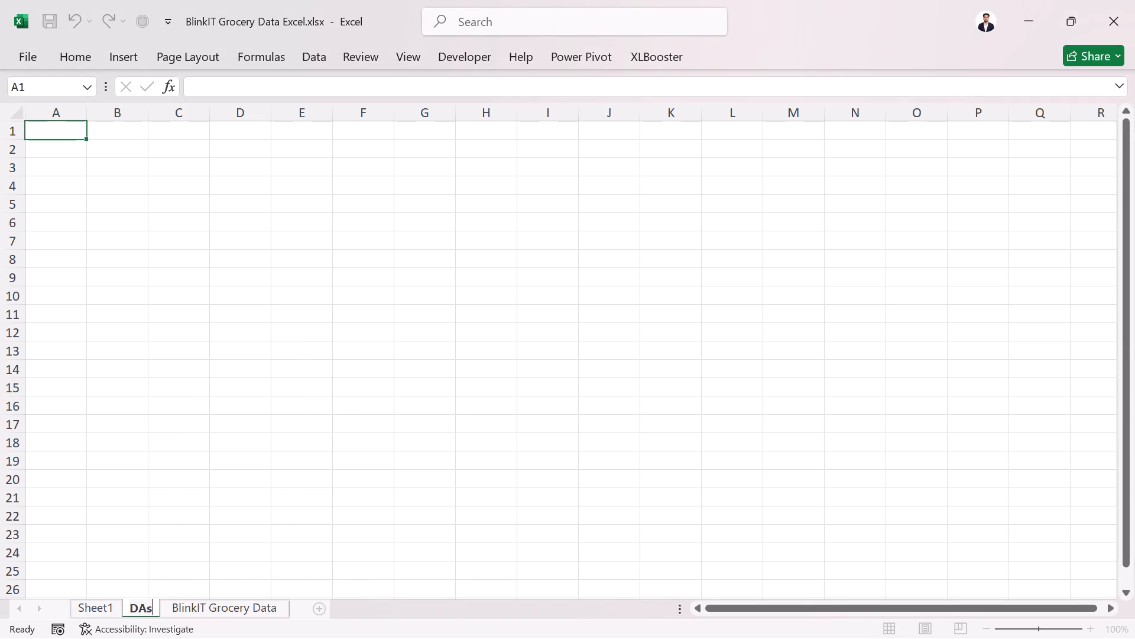
{"action": "key", "text": "BackSpace"}
{"action": "key", "text": "BackSpace"}
{"action": "type", "text": "ashboard"}
{"action": "key", "text": "Return"}
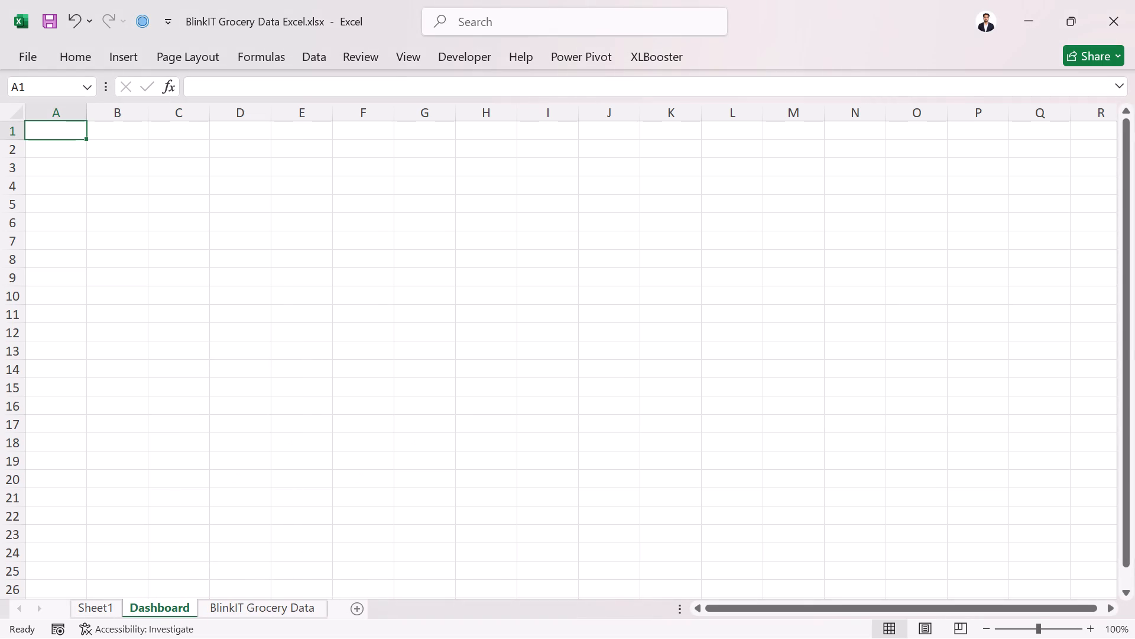